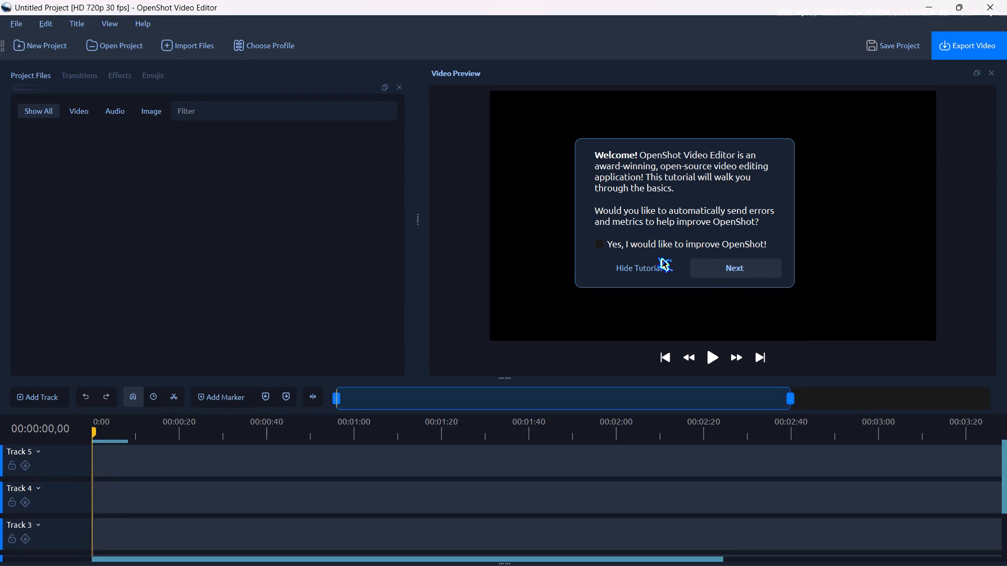
Advance past the welcome message and hide the tutorial.
{"action": "left_click", "coordinate": [712, 265]}
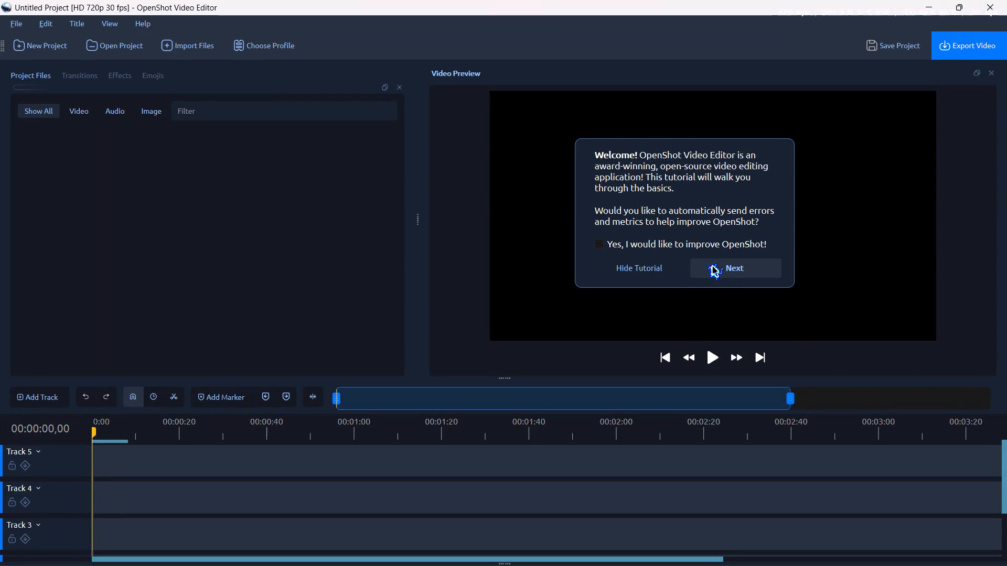
{"action": "left_click", "coordinate": [187, 258]}
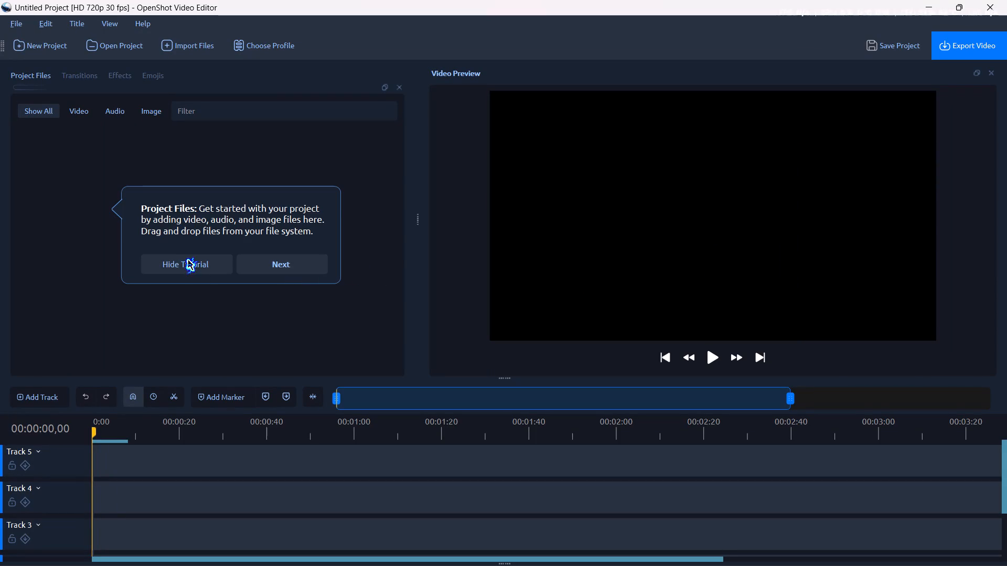
{"action": "left_click", "coordinate": [155, 131]}
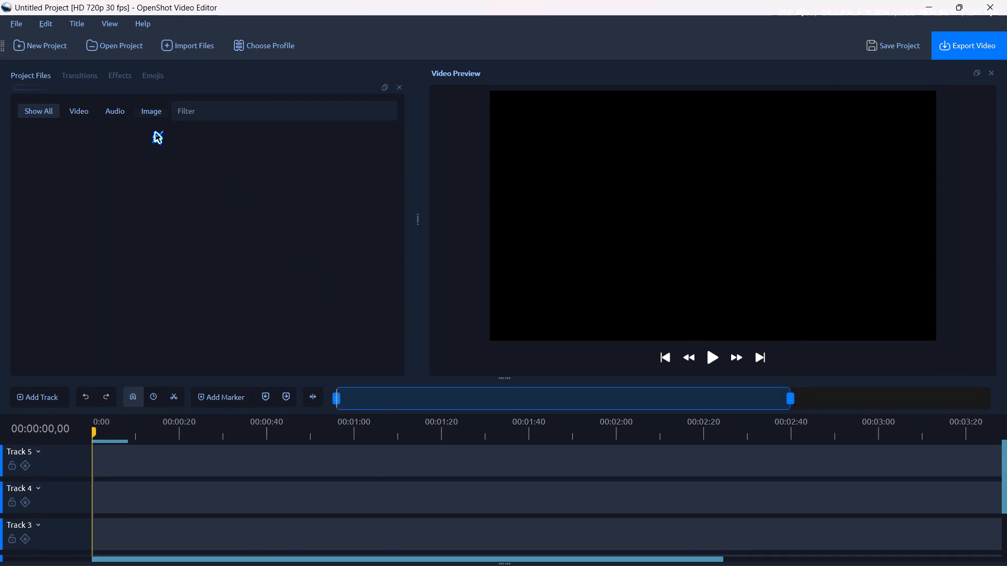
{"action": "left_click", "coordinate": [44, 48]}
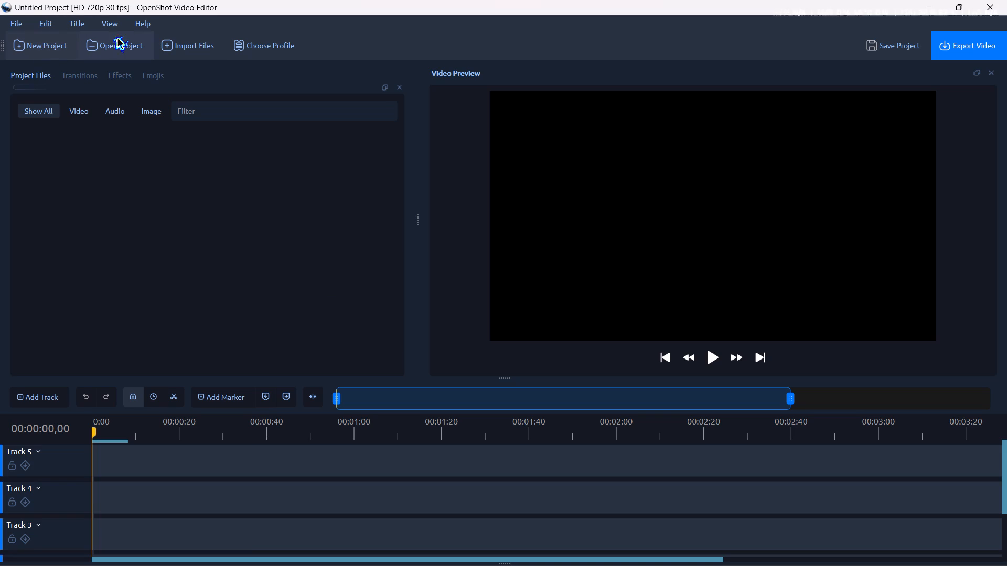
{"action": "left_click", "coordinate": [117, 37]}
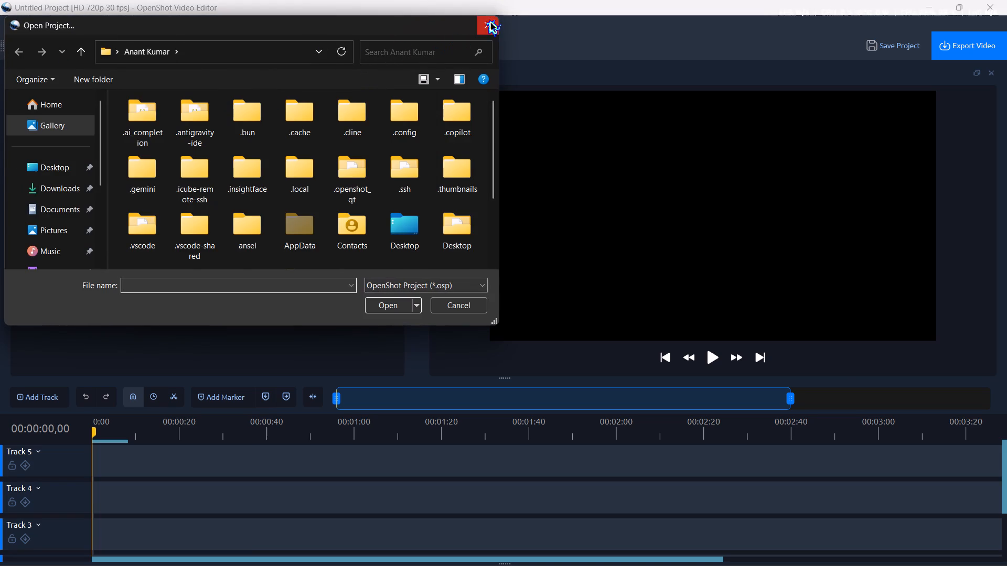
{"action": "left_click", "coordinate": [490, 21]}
{"action": "left_click", "coordinate": [189, 46]}
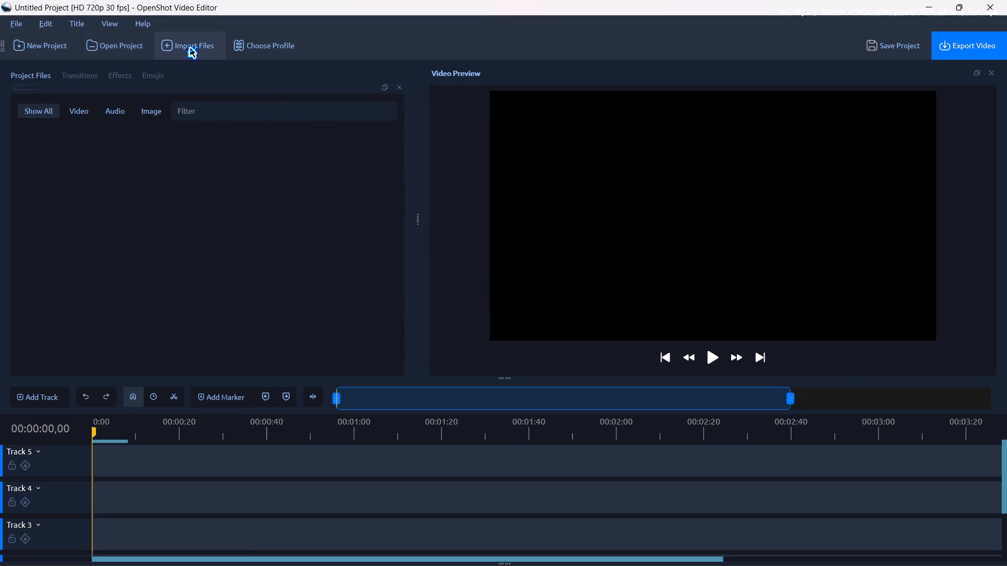
{"action": "scroll", "coordinate": [243, 222], "scroll_direction": "down", "scroll_amount": 3}
{"action": "scroll", "coordinate": [84, 240], "scroll_direction": "down", "scroll_amount": 7}
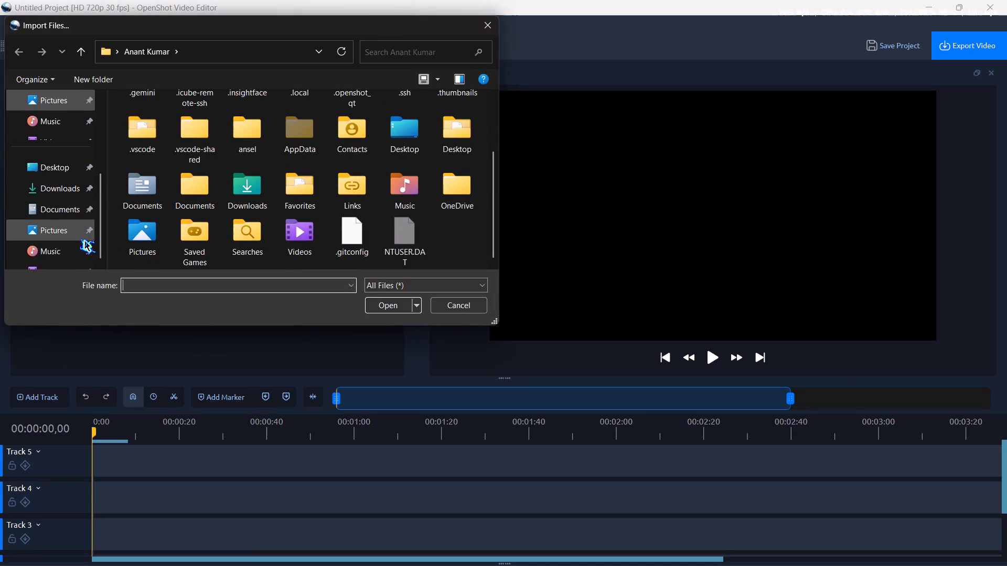
{"action": "right_click", "coordinate": [65, 202]}
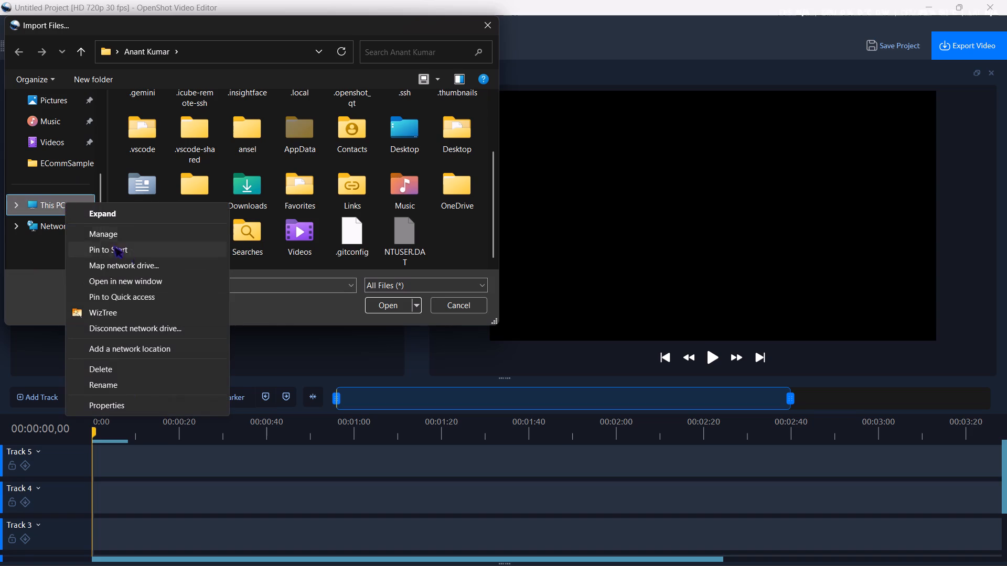
{"action": "left_click", "coordinate": [46, 200]}
{"action": "double_click", "coordinate": [352, 181]}
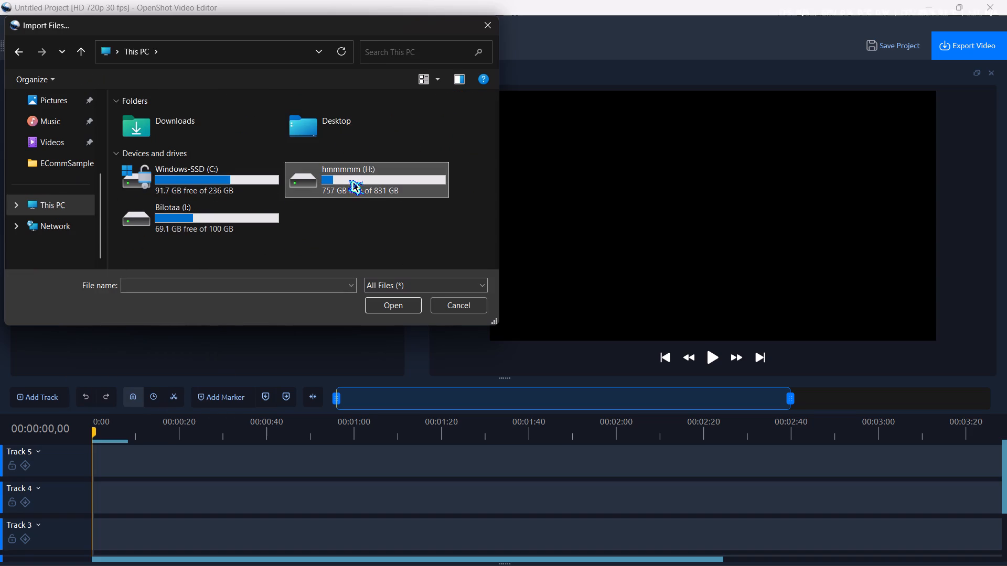
{"action": "double_click", "coordinate": [268, 121]}
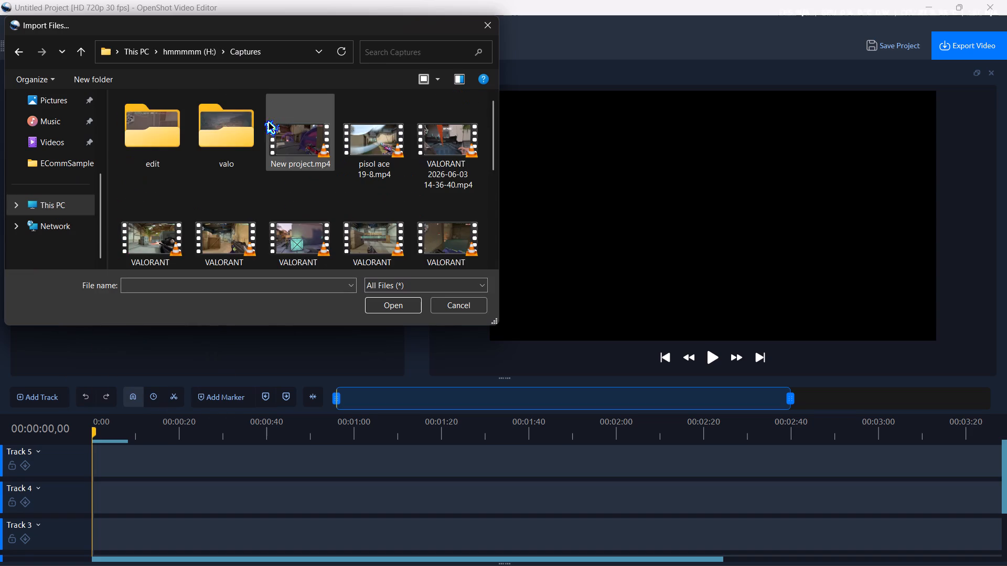
{"action": "scroll", "coordinate": [328, 177], "scroll_direction": "down", "scroll_amount": 20}
{"action": "scroll", "coordinate": [328, 177], "scroll_direction": "down", "scroll_amount": 14}
{"action": "double_click", "coordinate": [362, 208]}
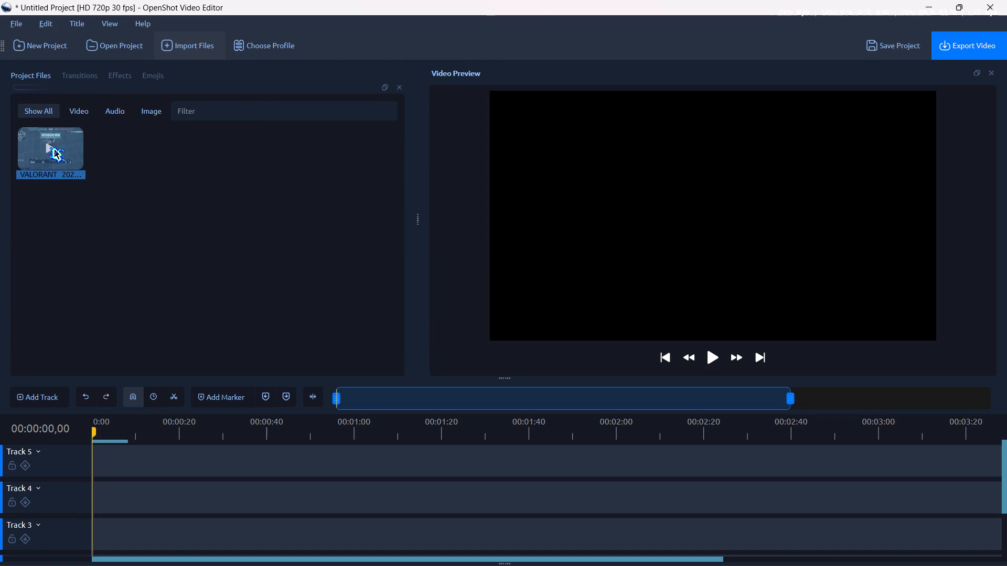
Preview the imported VALORANT clip in its own window and close the preview.
{"action": "left_click", "coordinate": [52, 149]}
{"action": "double_click", "coordinate": [52, 149]}
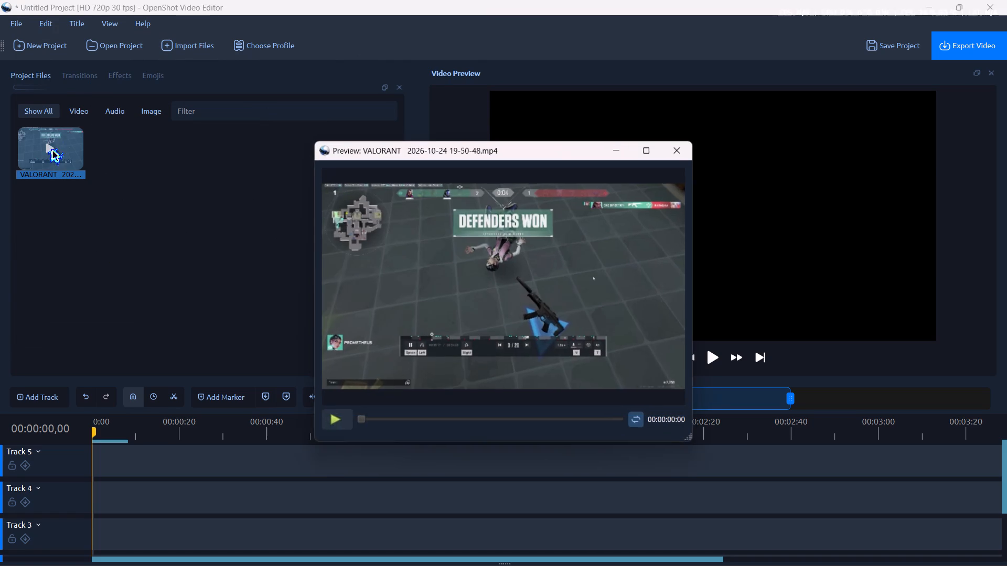
{"action": "left_click", "coordinate": [684, 151]}
Place the VALORANT clip on Track 5, starting at the very beginning of the timeline.
{"action": "left_click_drag", "start_coordinate": [60, 159], "coordinate": [222, 511]}
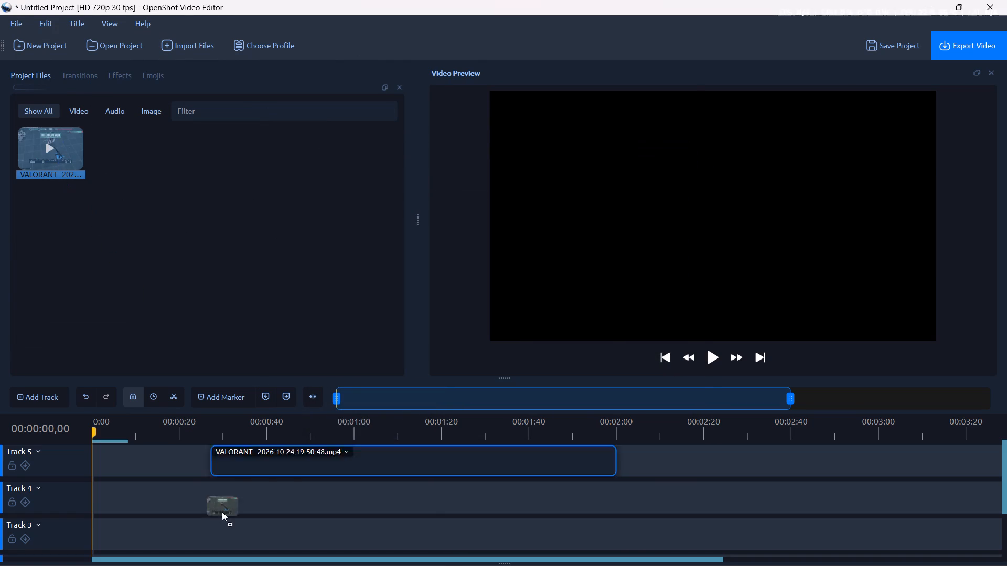
{"action": "left_click_drag", "start_coordinate": [222, 511], "coordinate": [109, 470]}
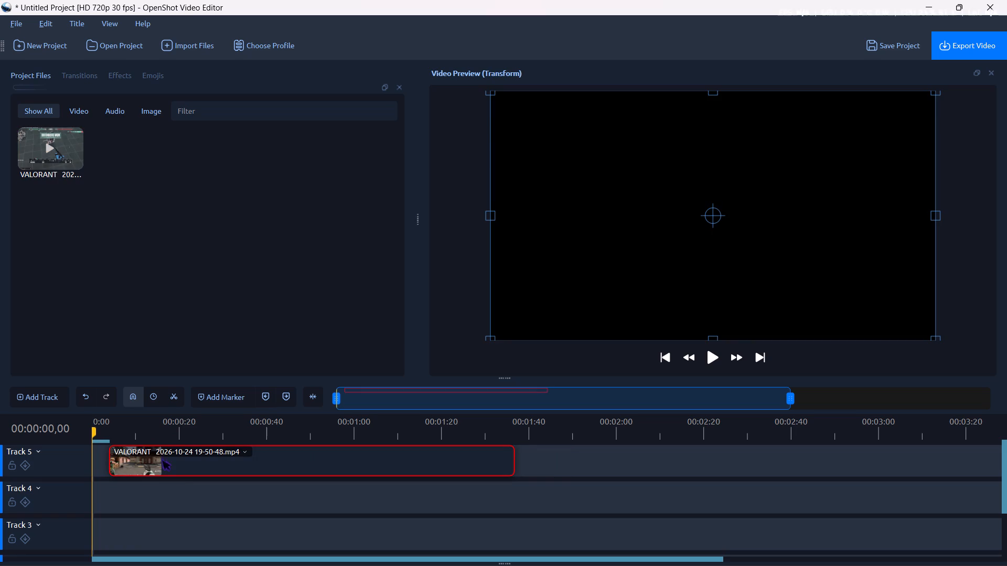
{"action": "left_click_drag", "start_coordinate": [161, 455], "coordinate": [134, 455]}
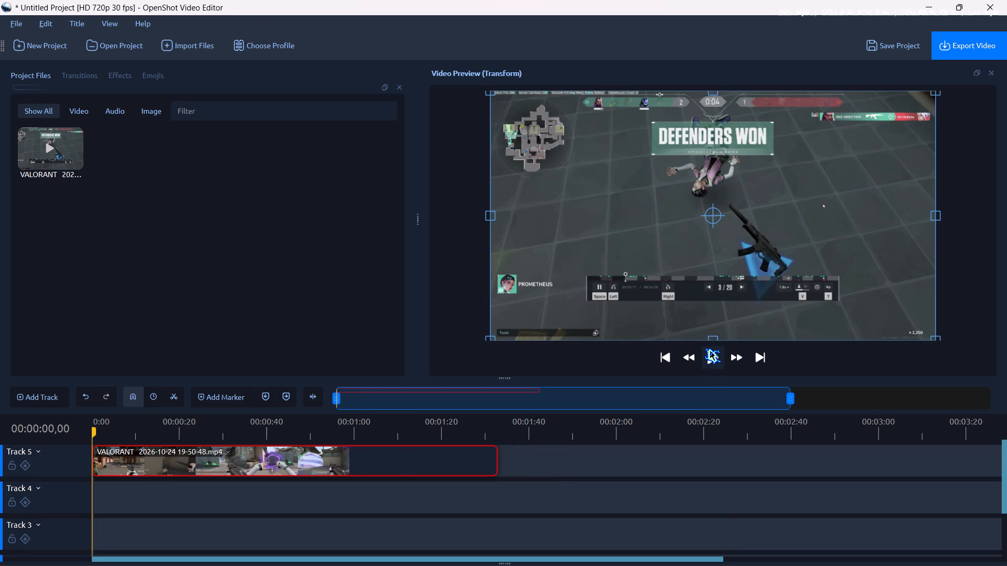
Play the timeline from the start for about 7 seconds and pause it.
{"action": "left_click", "coordinate": [709, 349]}
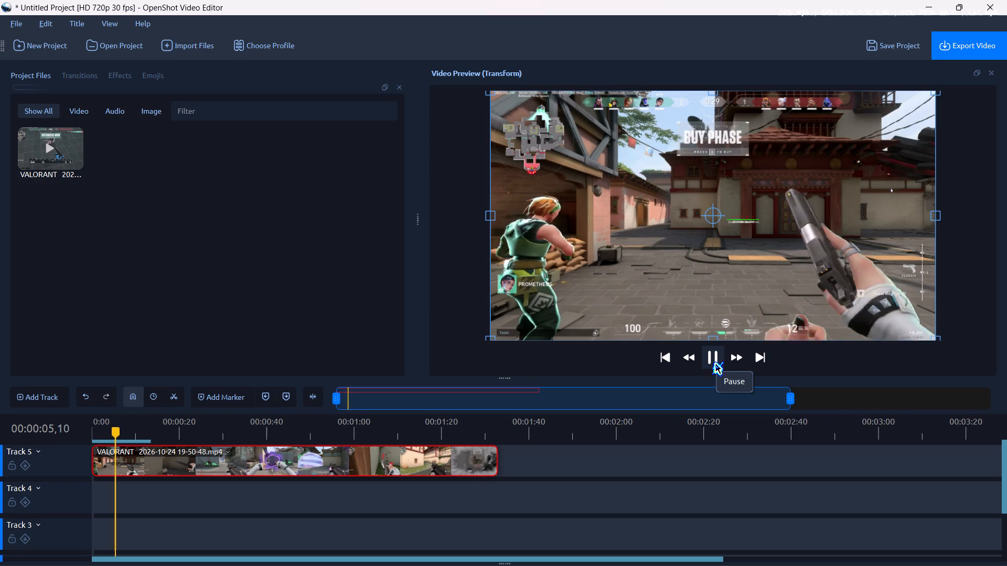
{"action": "left_click", "coordinate": [715, 362]}
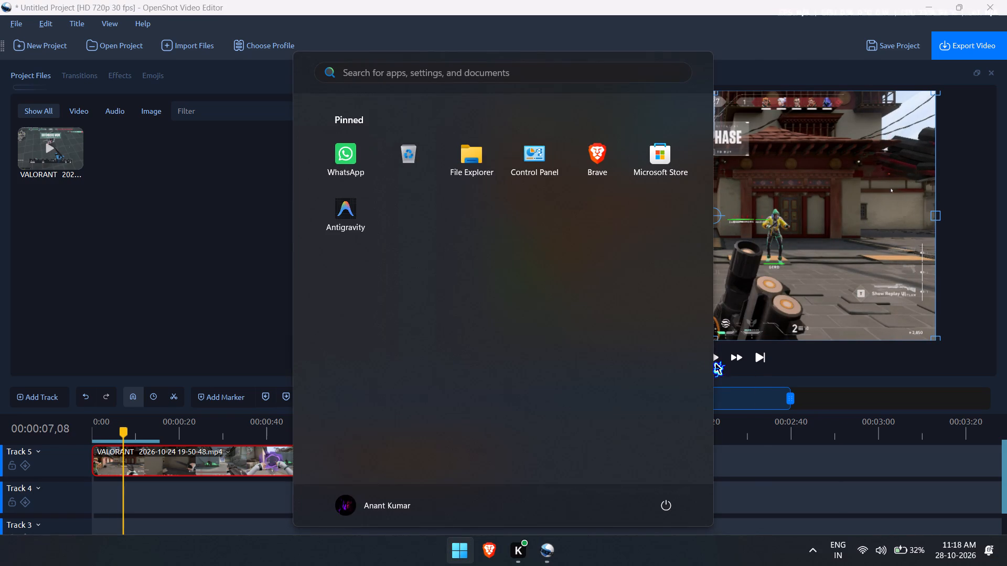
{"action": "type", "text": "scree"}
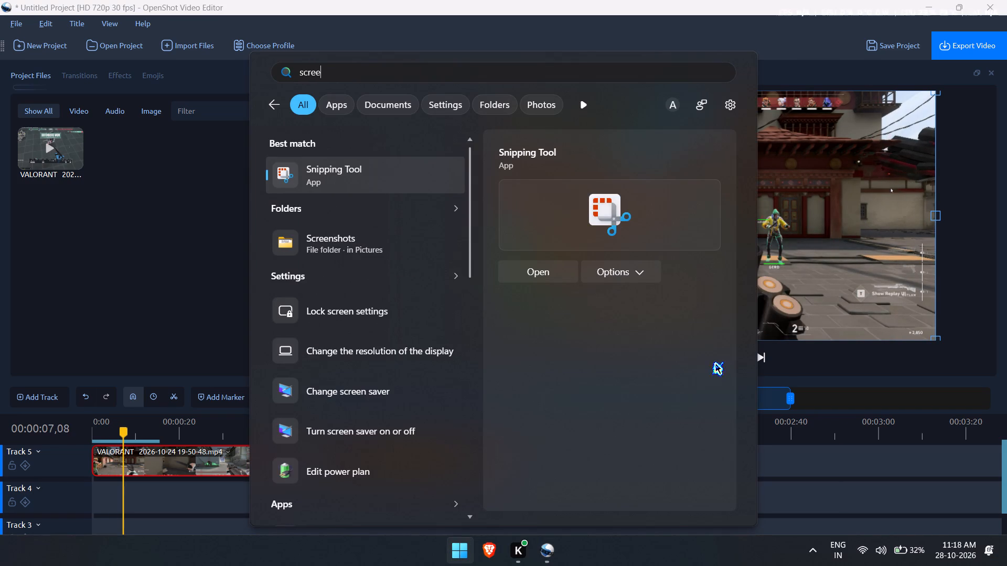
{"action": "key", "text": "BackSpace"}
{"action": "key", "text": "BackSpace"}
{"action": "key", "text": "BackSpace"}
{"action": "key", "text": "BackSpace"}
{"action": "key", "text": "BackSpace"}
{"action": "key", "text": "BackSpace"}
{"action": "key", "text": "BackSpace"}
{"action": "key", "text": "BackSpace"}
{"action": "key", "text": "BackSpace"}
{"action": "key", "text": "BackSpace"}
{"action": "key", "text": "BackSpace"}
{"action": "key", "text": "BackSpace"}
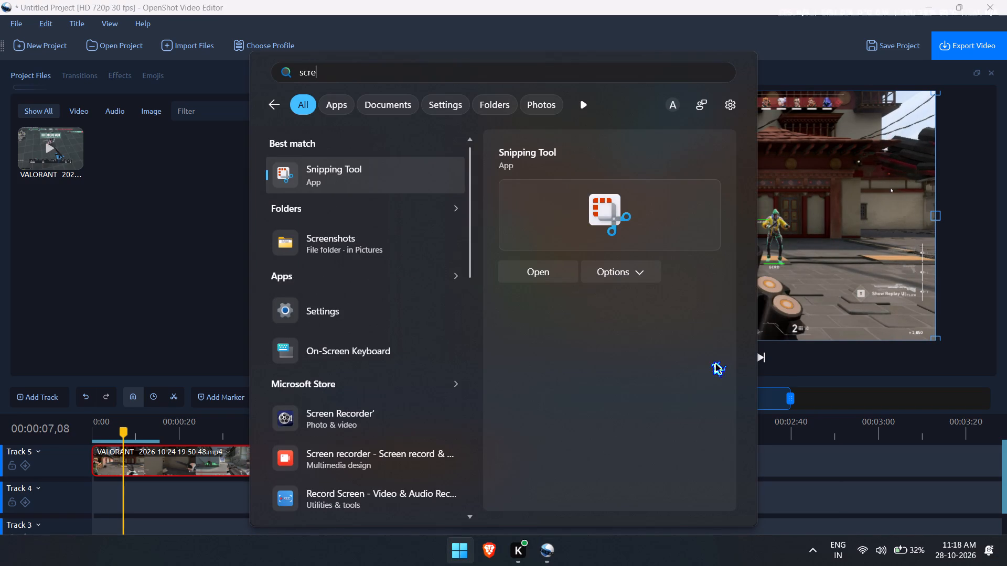
Search Windows for "game", open Game Mode settings and go to the Captures page under Gaming.
{"action": "type", "text": "game"}
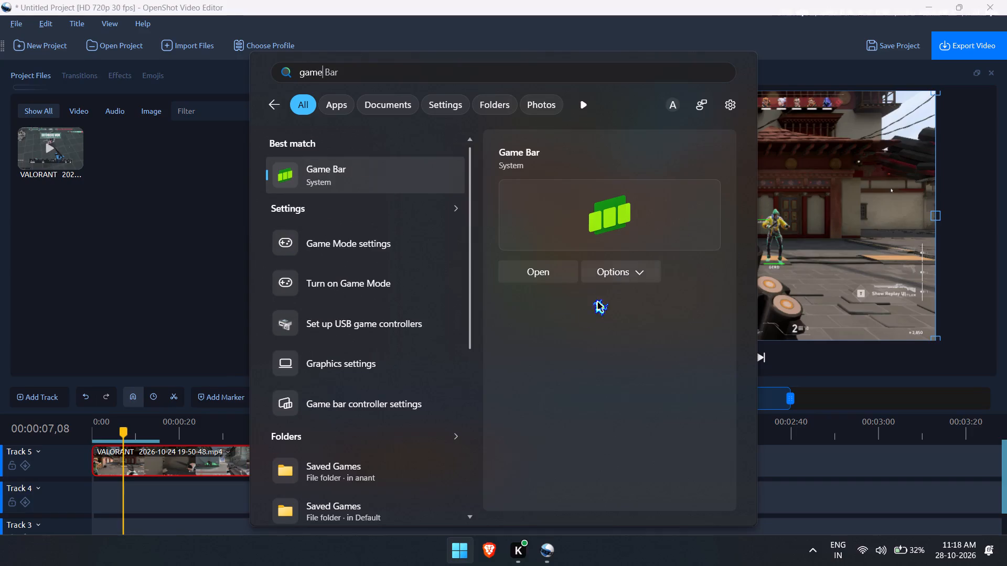
{"action": "left_click", "coordinate": [382, 241]}
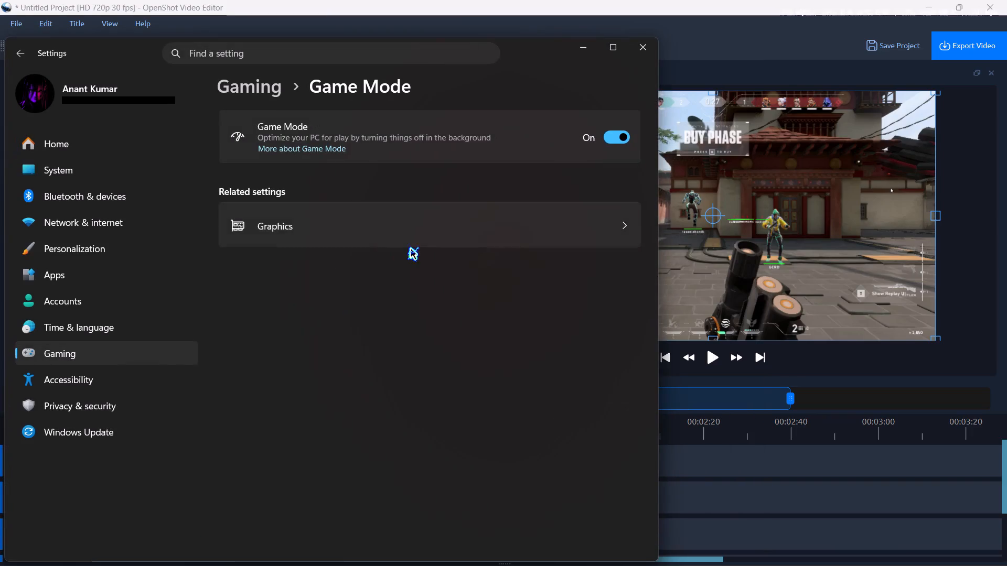
{"action": "left_click", "coordinate": [253, 90]}
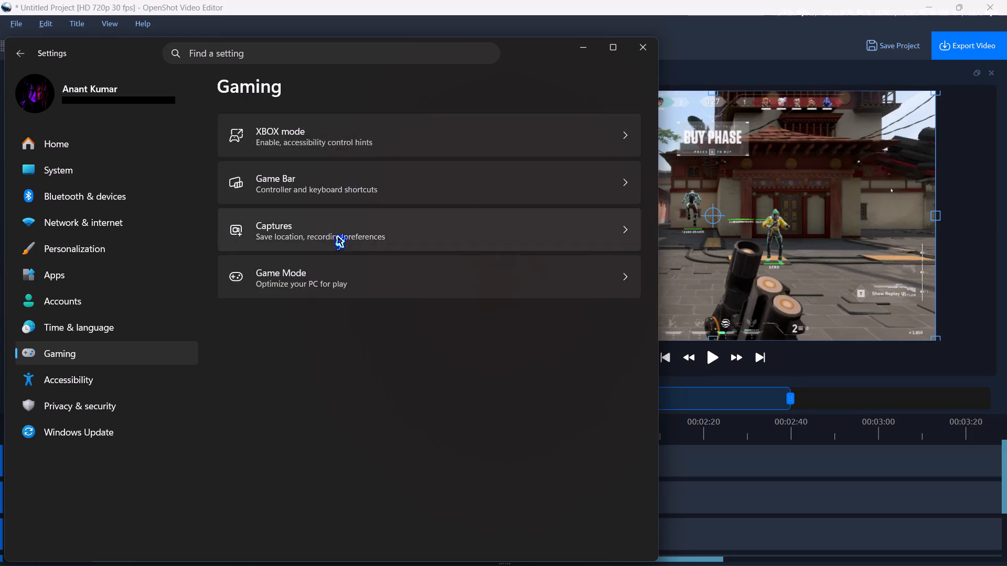
{"action": "left_click", "coordinate": [336, 236]}
{"action": "left_click", "coordinate": [588, 226]}
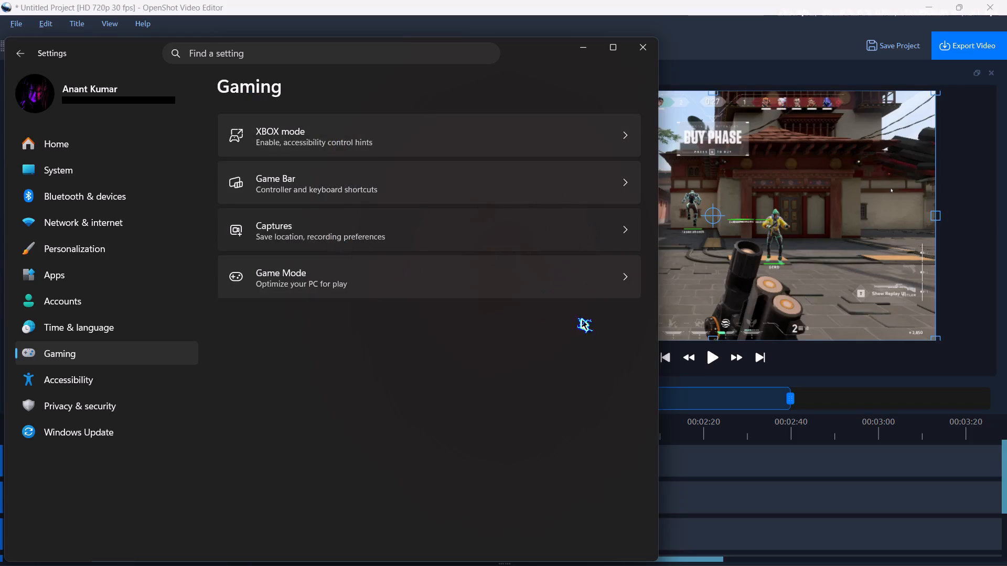
{"action": "left_click", "coordinate": [581, 331]}
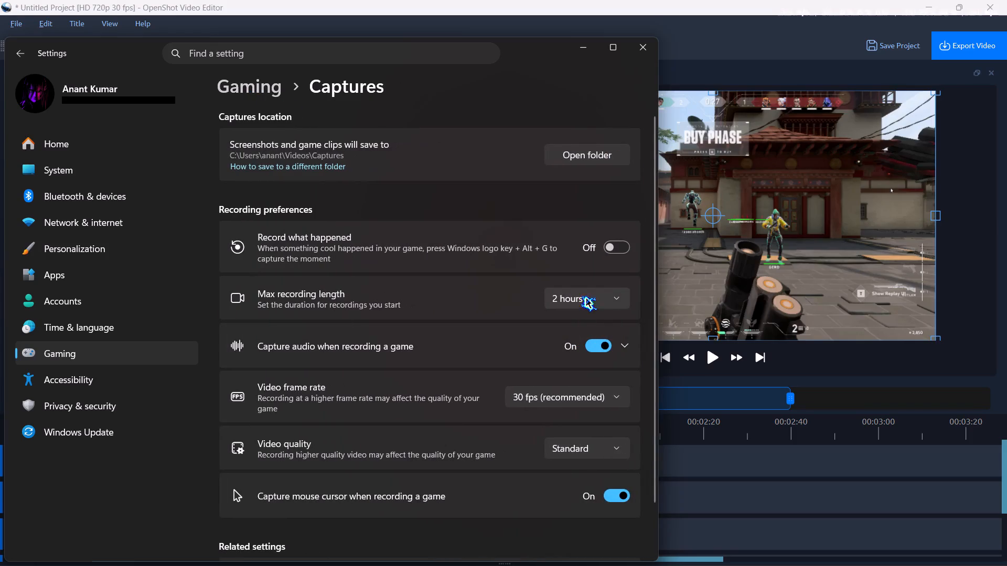
Set the recording preferences to a 2 hours maximum length, 60 fps video frame rate and High video quality.
{"action": "left_click", "coordinate": [585, 297]}
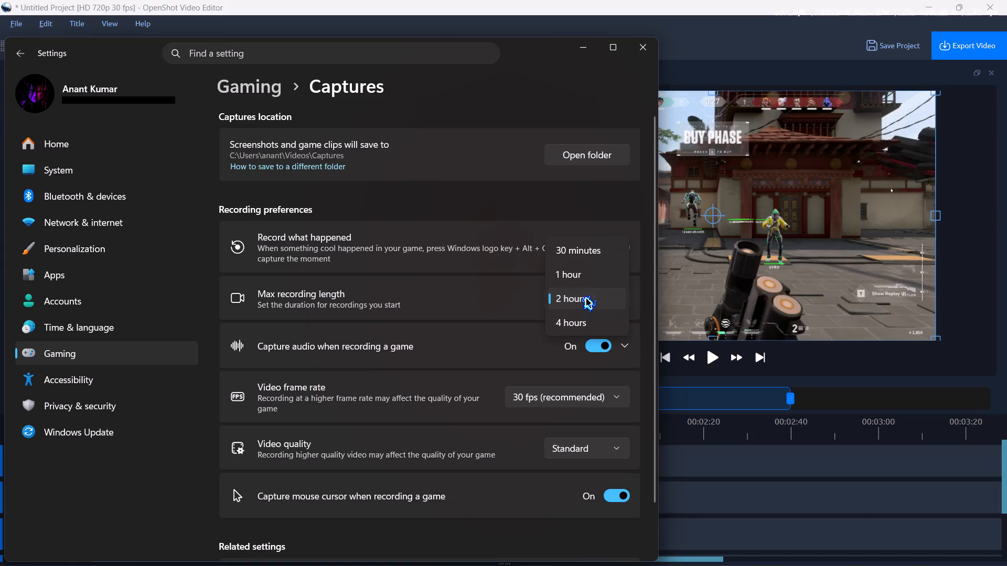
{"action": "left_click", "coordinate": [585, 297]}
{"action": "scroll", "coordinate": [564, 393], "scroll_direction": "down", "scroll_amount": 1}
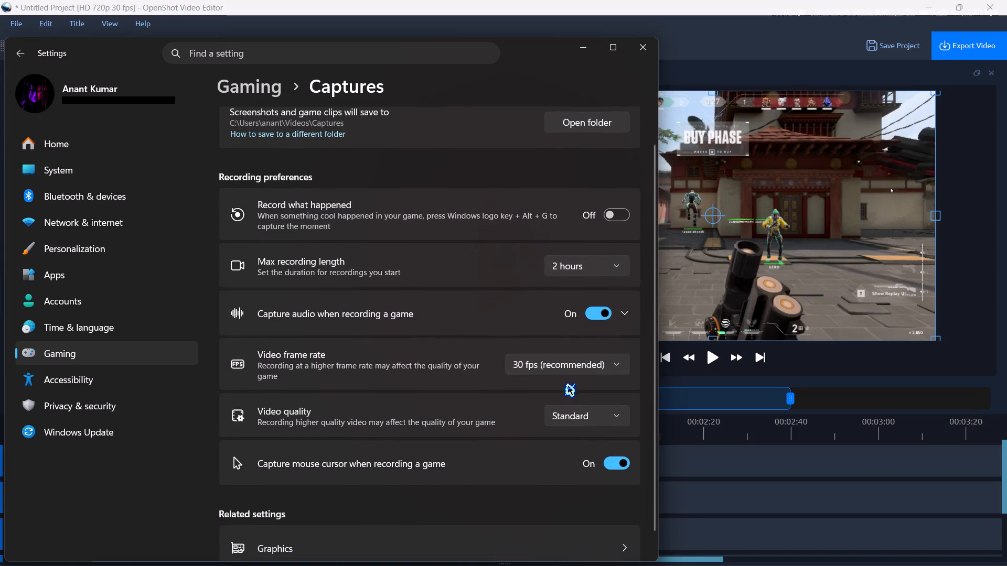
{"action": "left_click", "coordinate": [576, 364]}
{"action": "left_click", "coordinate": [571, 384]}
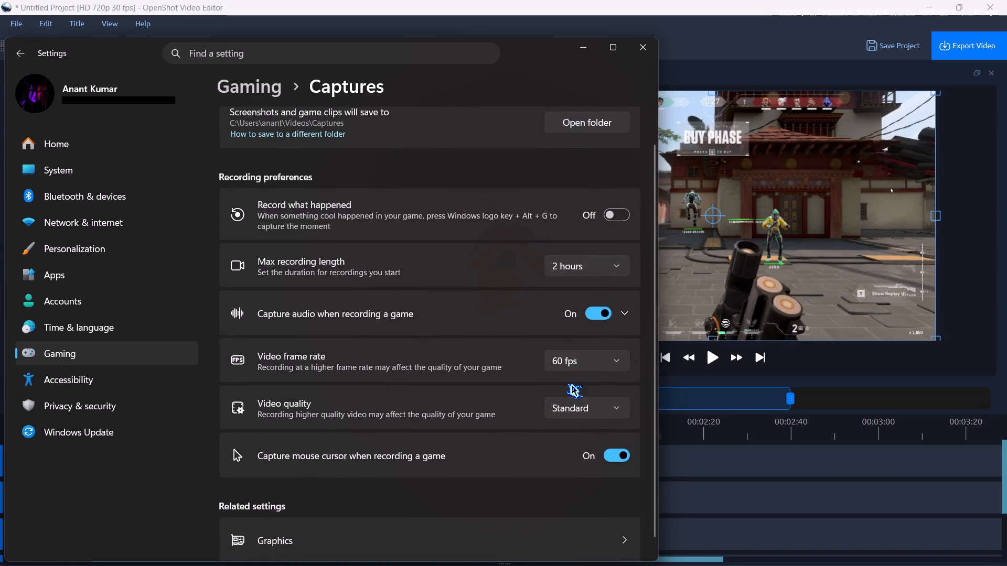
{"action": "left_click", "coordinate": [574, 401]}
{"action": "left_click", "coordinate": [574, 430]}
Turn on Record what happened and set it to record the last 3 minutes.
{"action": "scroll", "coordinate": [574, 430], "scroll_direction": "down", "scroll_amount": 1}
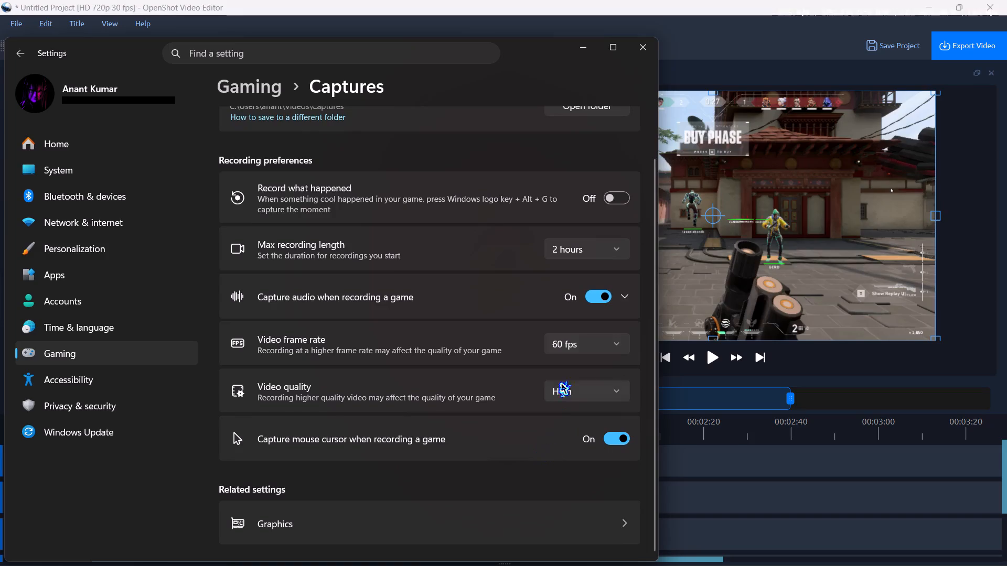
{"action": "scroll", "coordinate": [600, 205], "scroll_direction": "up", "scroll_amount": 1}
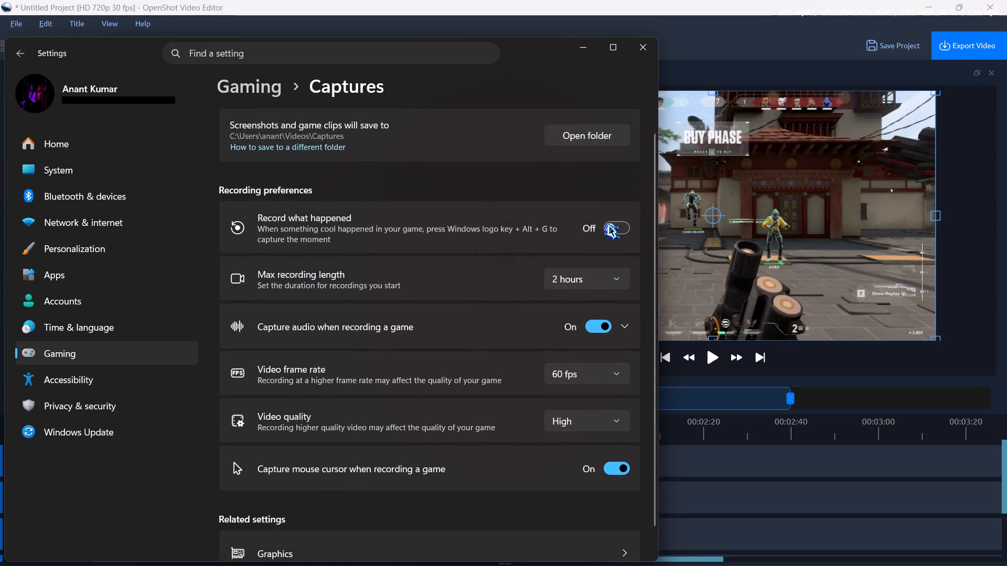
{"action": "left_click", "coordinate": [608, 225]}
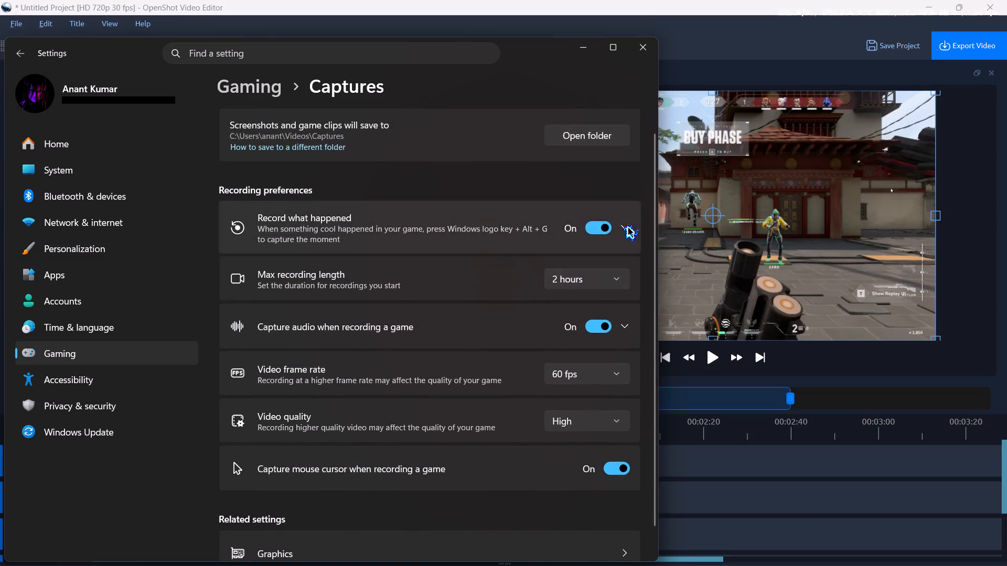
{"action": "left_click", "coordinate": [627, 226]}
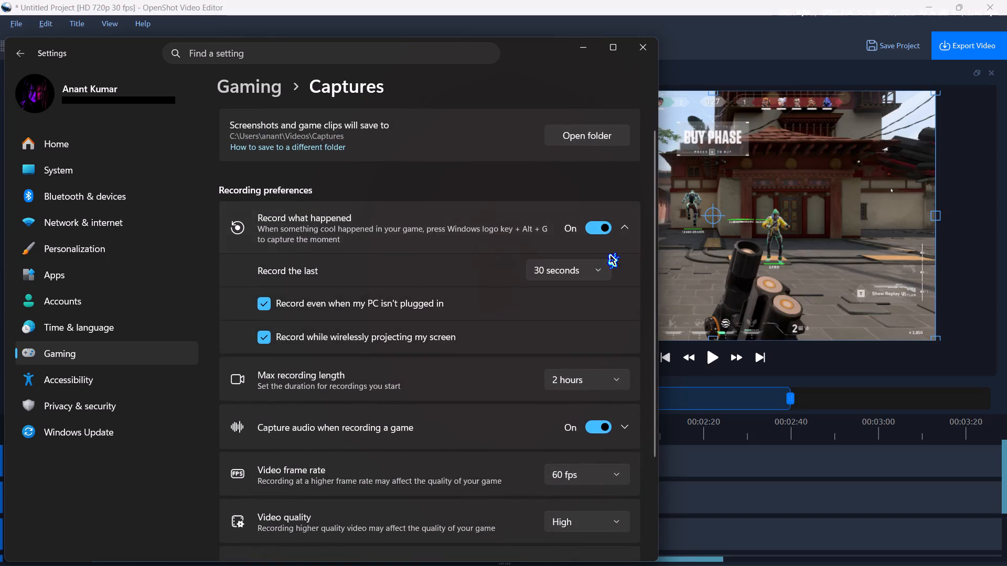
{"action": "left_click", "coordinate": [584, 268]}
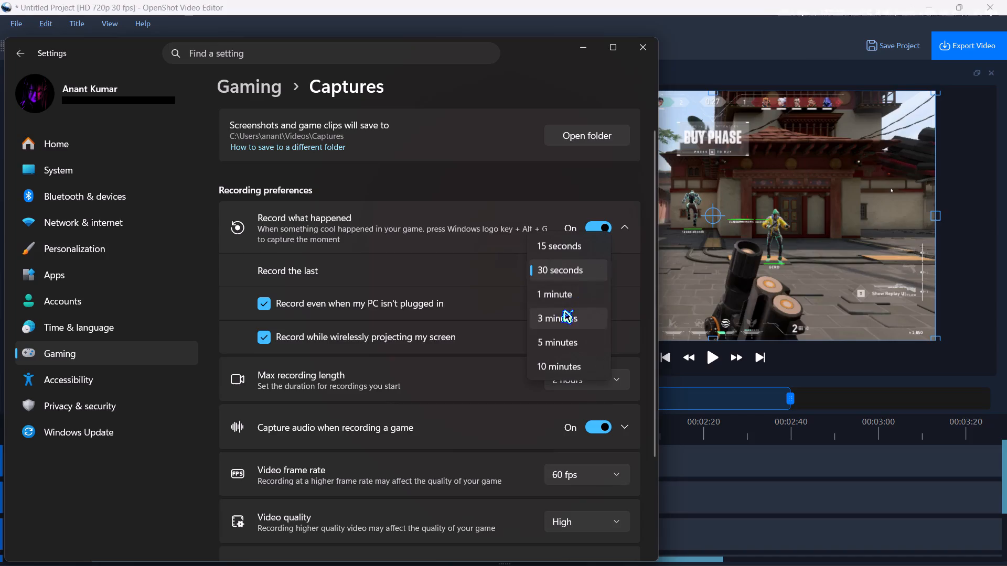
{"action": "left_click", "coordinate": [563, 311]}
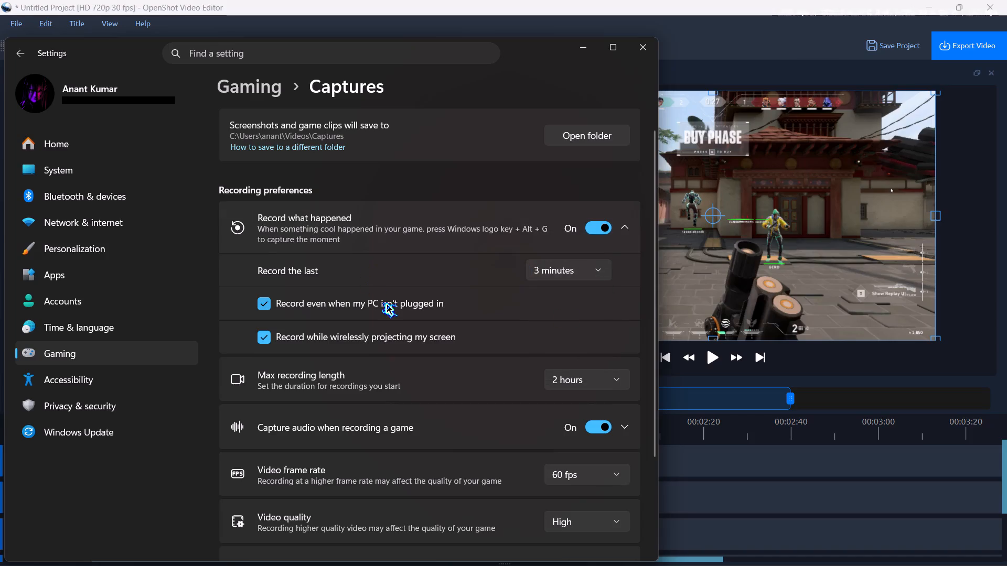
Check the captures folder and the help page on saving to a different folder, closing both and the Settings window.
{"action": "scroll", "coordinate": [505, 289], "scroll_direction": "up", "scroll_amount": 2}
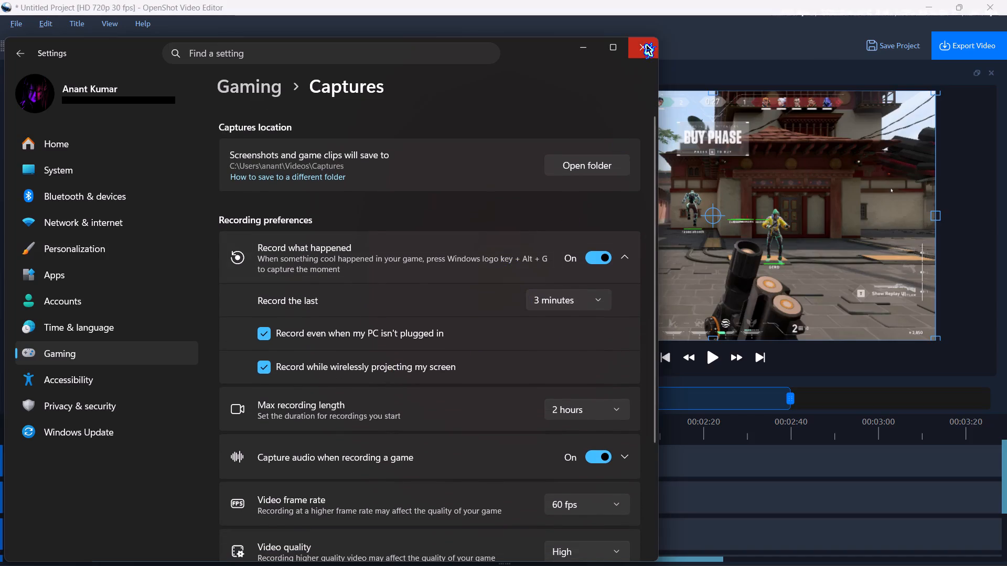
{"action": "left_click", "coordinate": [594, 167]}
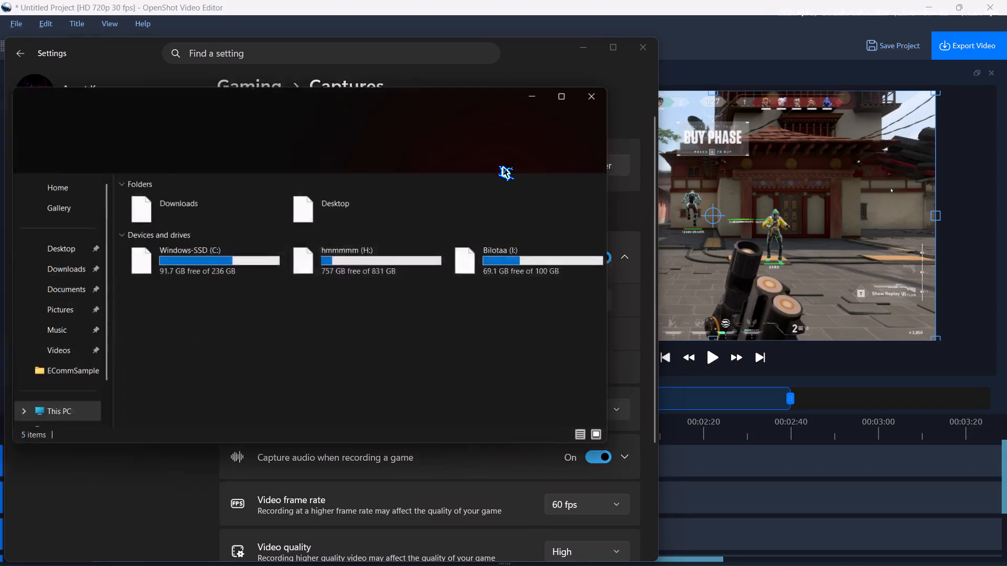
{"action": "left_click", "coordinate": [598, 92]}
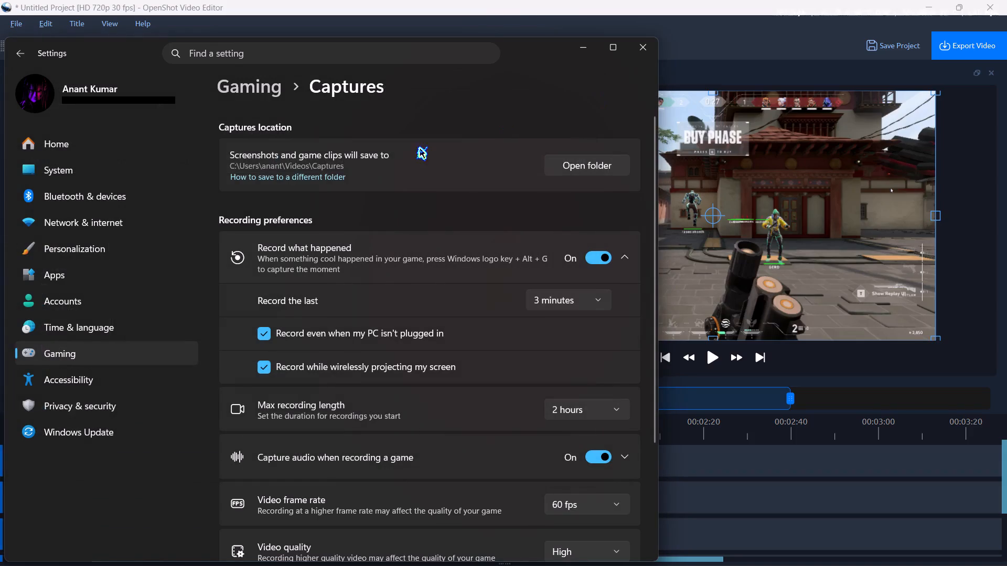
{"action": "left_click", "coordinate": [336, 179]}
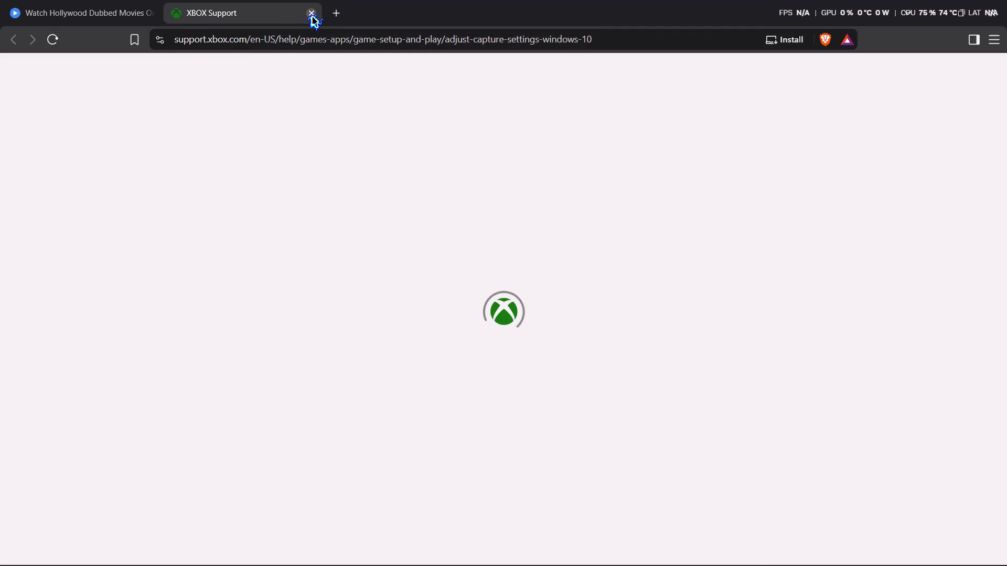
{"action": "left_click", "coordinate": [312, 15]}
{"action": "left_click", "coordinate": [1006, 11]}
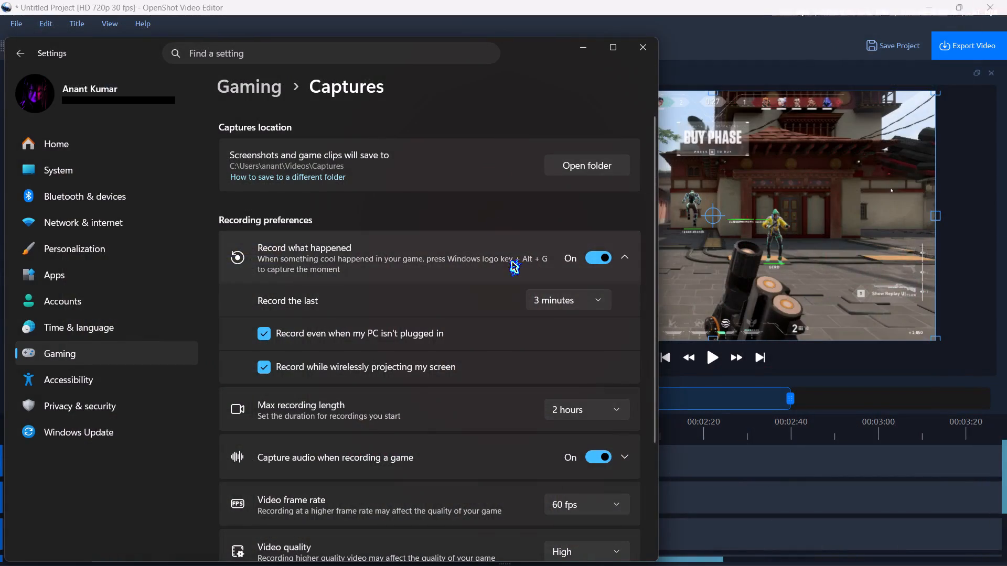
{"action": "left_click", "coordinate": [494, 211]}
{"action": "left_click", "coordinate": [647, 50]}
Continue timeline playback from about 7 seconds and pause it at 00:00:29,22.
{"action": "scroll", "coordinate": [671, 70], "scroll_direction": "up", "scroll_amount": 1}
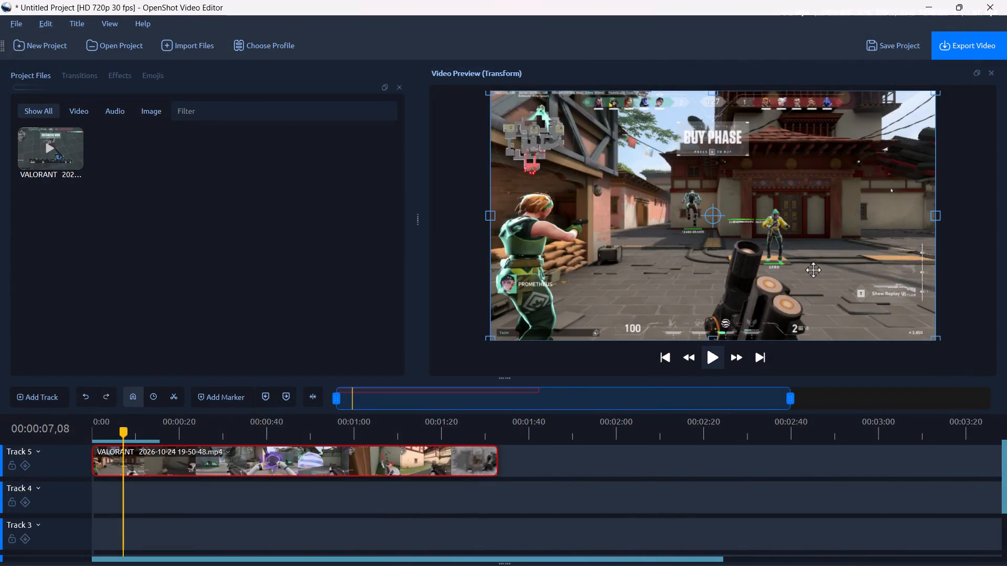
{"action": "scroll", "coordinate": [707, 323], "scroll_direction": "up", "scroll_amount": 1}
{"action": "left_click", "coordinate": [711, 351]}
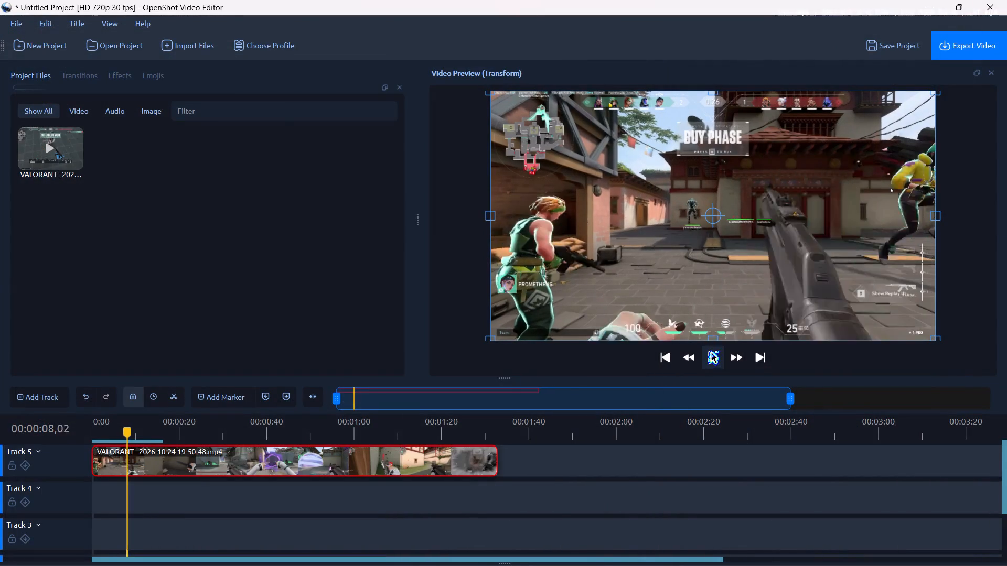
{"action": "left_click", "coordinate": [711, 351]}
{"action": "left_click", "coordinate": [711, 351]}
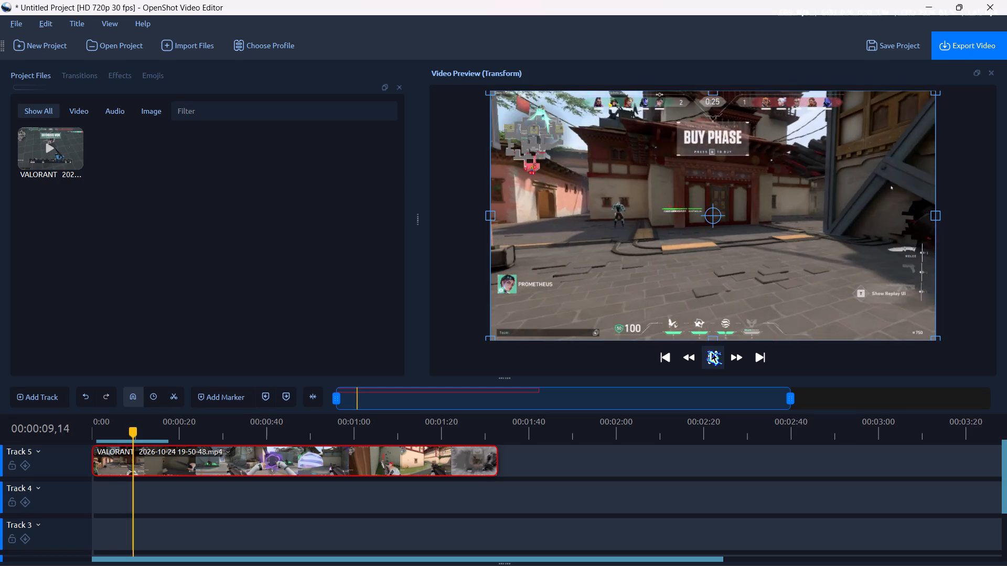
{"action": "key", "text": "Right"}
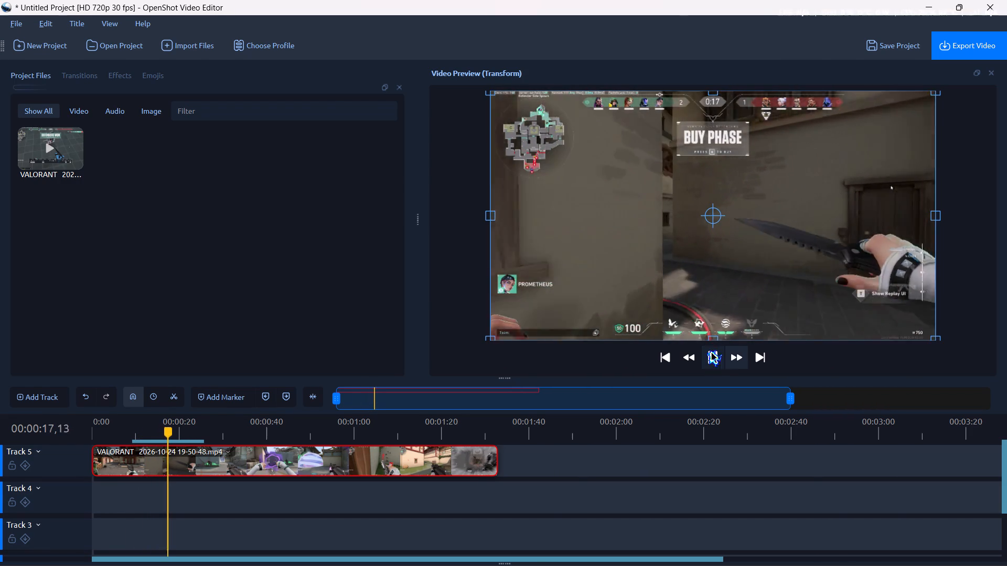
{"action": "left_click", "coordinate": [727, 222]}
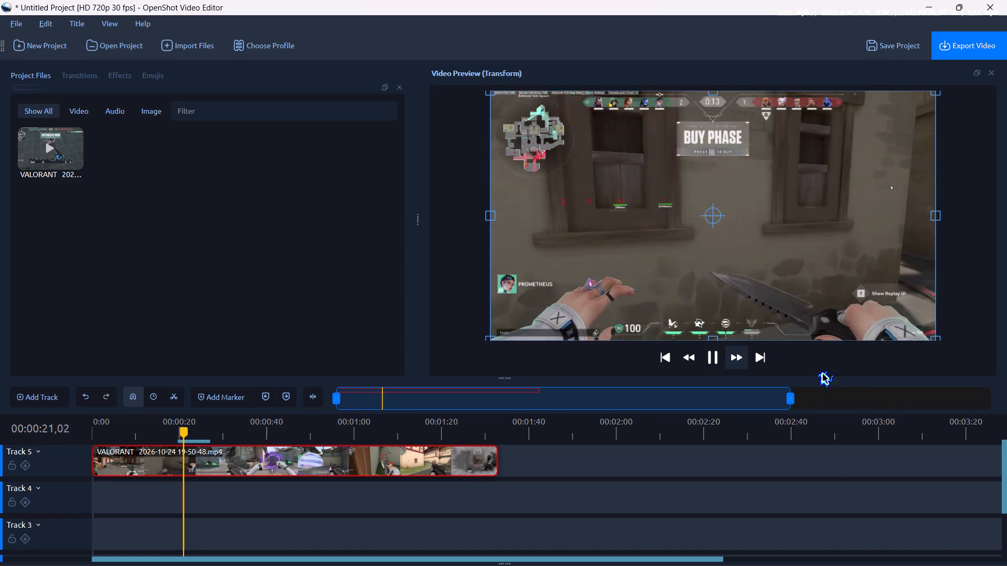
{"action": "left_click", "coordinate": [822, 372]}
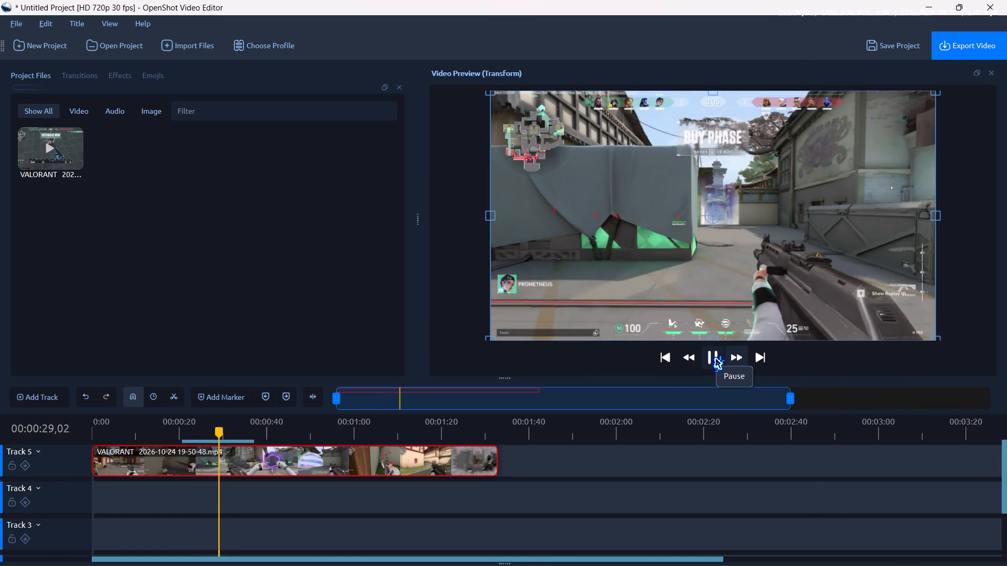
{"action": "left_click", "coordinate": [715, 357]}
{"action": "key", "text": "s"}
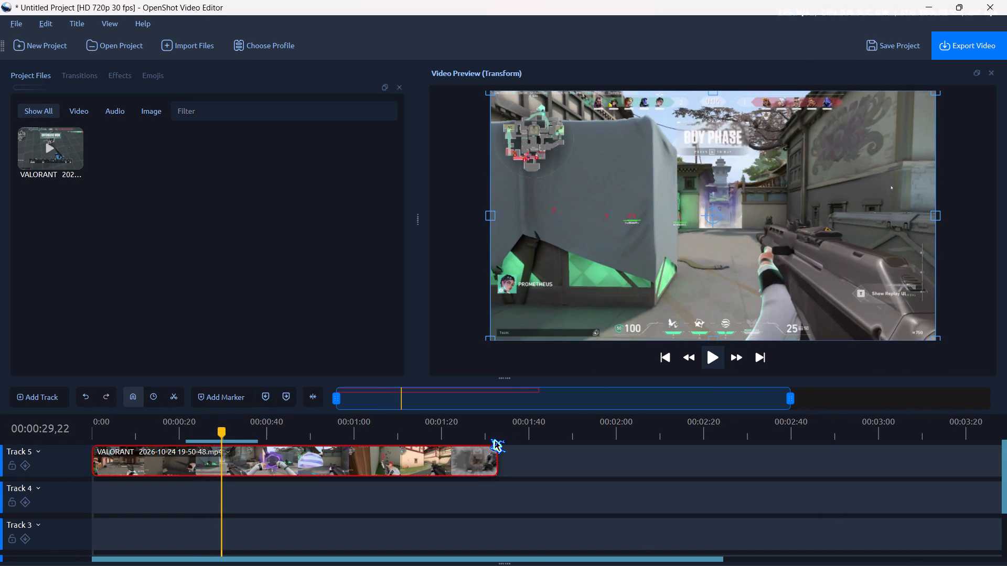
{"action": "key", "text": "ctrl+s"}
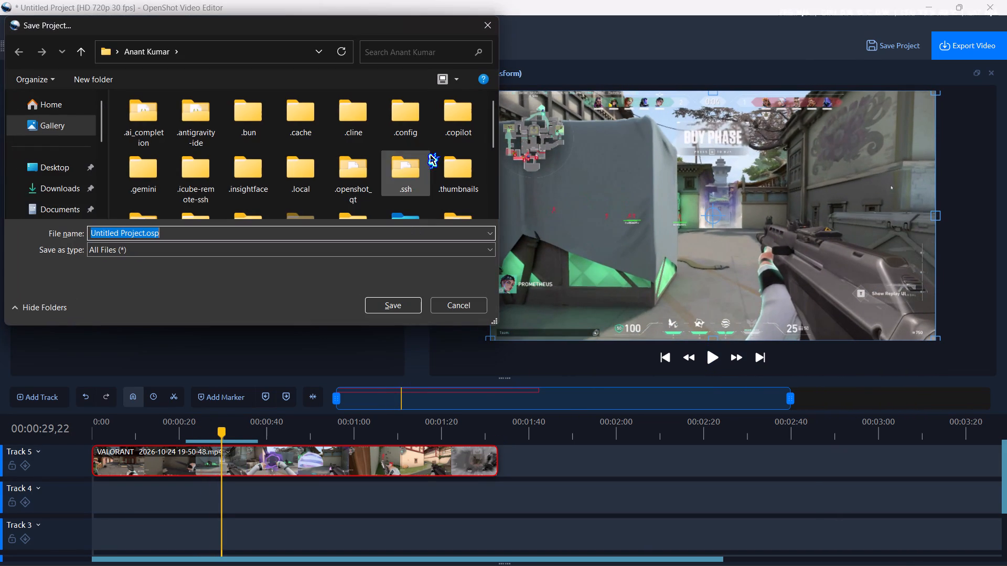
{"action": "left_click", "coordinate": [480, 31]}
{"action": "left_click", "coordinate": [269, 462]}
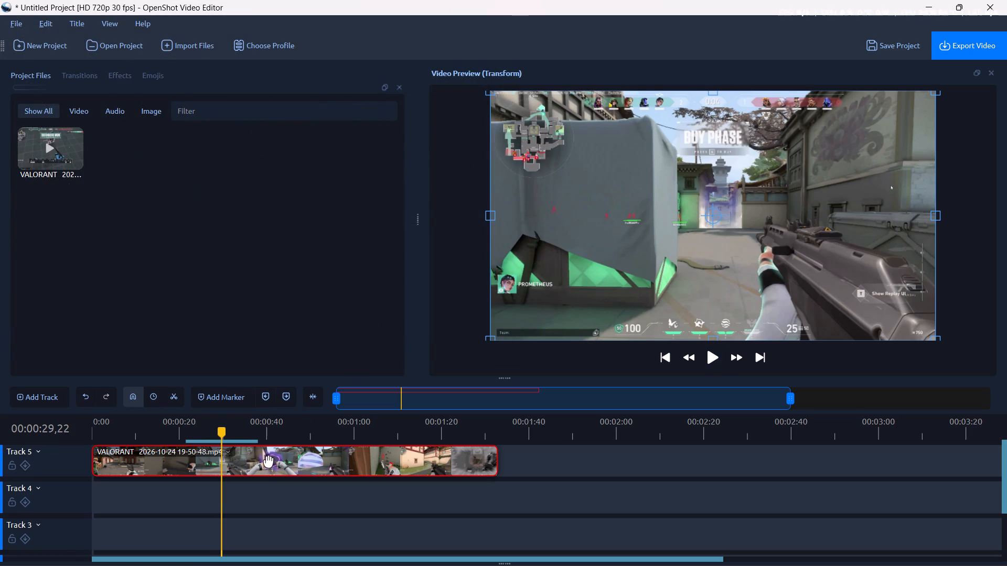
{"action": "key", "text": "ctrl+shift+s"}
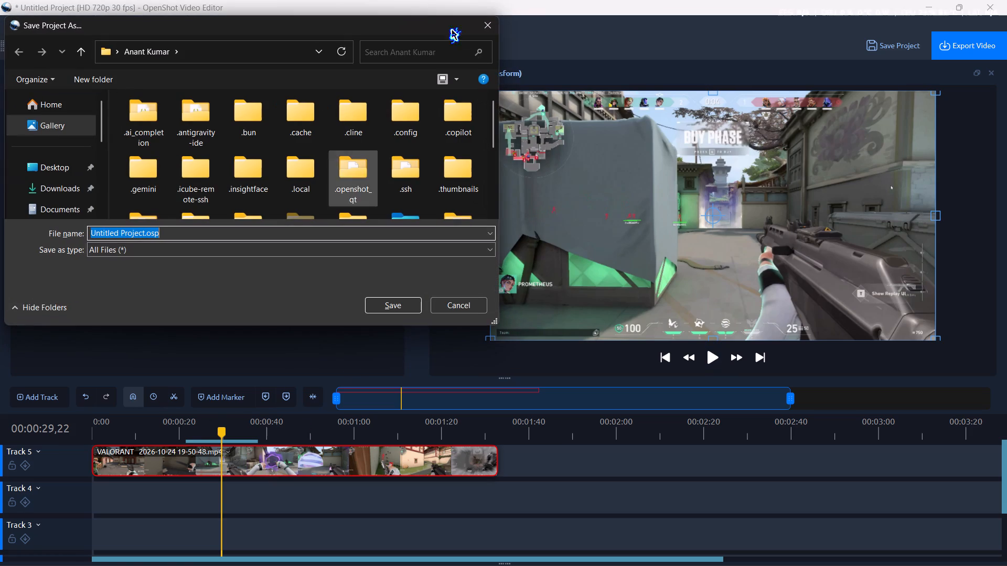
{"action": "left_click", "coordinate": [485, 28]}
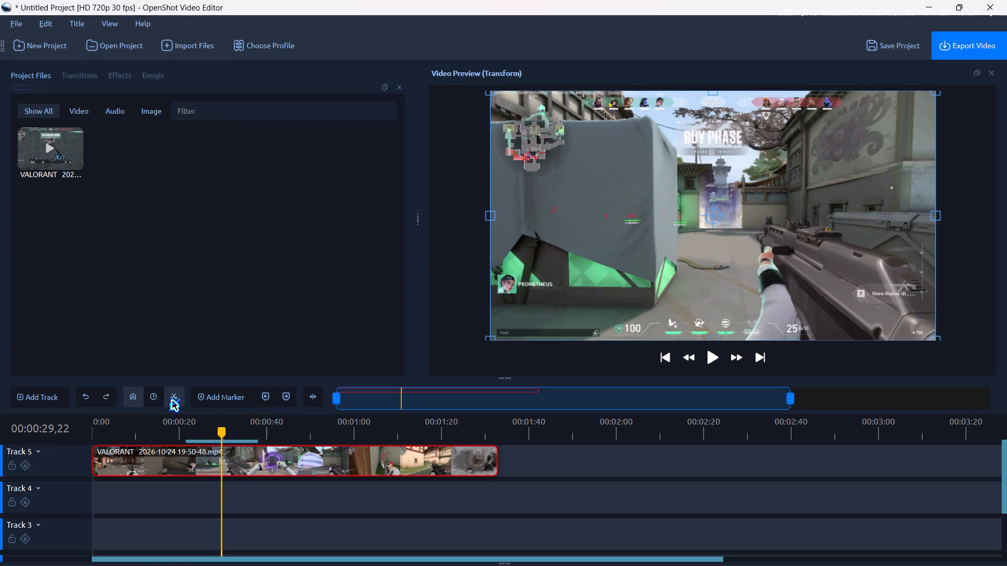
Split the VALORANT clip on Track 5 at about 00:00:29,22 with the Razor tool and delete the part before the cut.
{"action": "left_click", "coordinate": [172, 399]}
{"action": "left_click", "coordinate": [219, 458]}
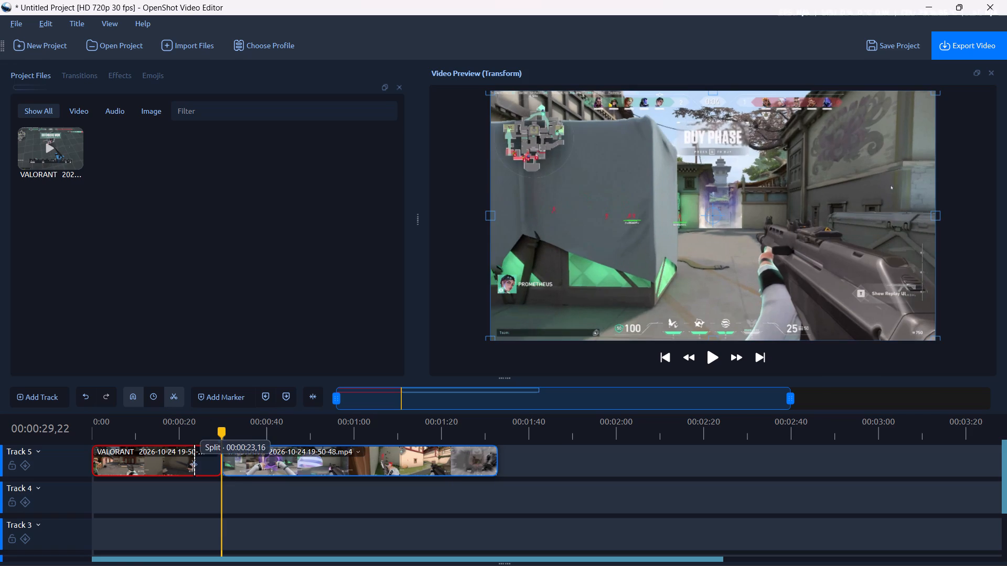
{"action": "left_click", "coordinate": [180, 395]}
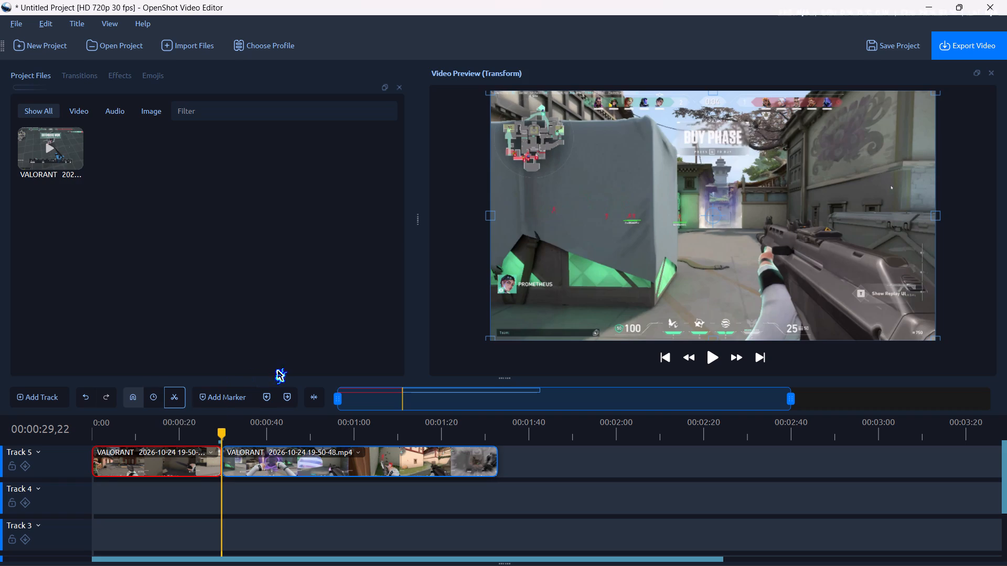
{"action": "left_click", "coordinate": [182, 471]}
{"action": "key", "text": "Delete"}
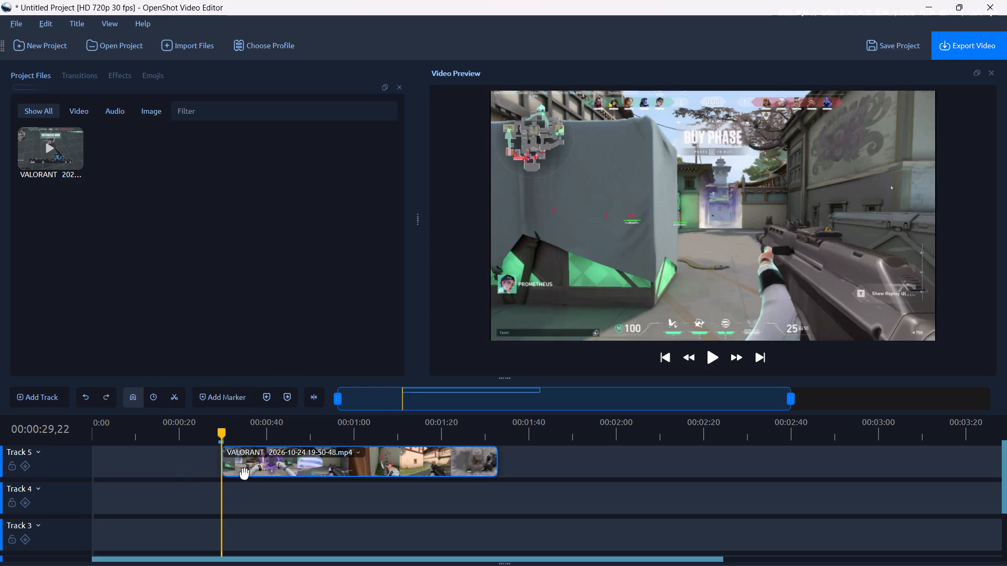
Play the remaining clip through to its end to review the gameplay.
{"action": "left_click", "coordinate": [706, 357]}
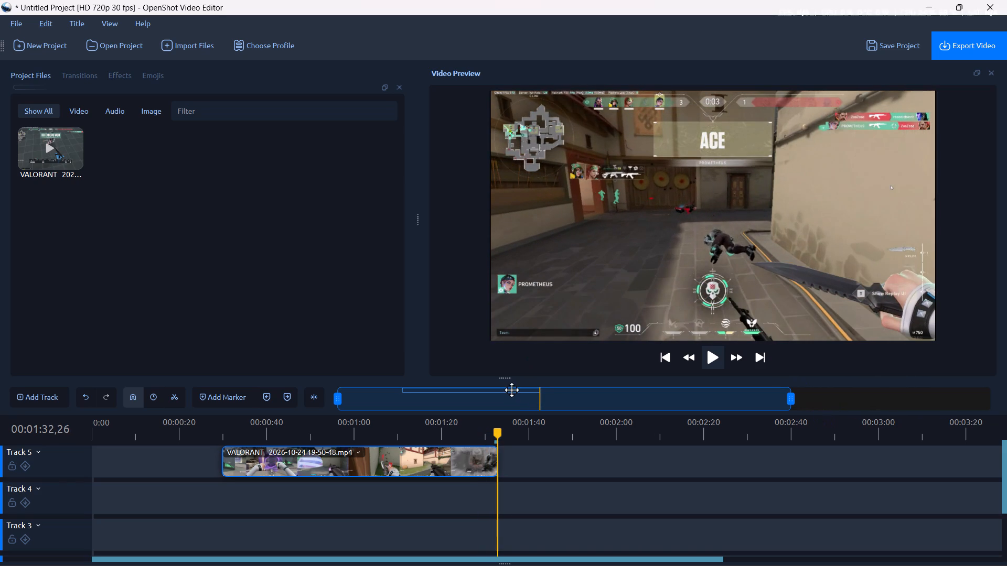
Move the remaining VALORANT clip to the start of Track 5.
{"action": "left_click_drag", "start_coordinate": [351, 474], "coordinate": [220, 480]}
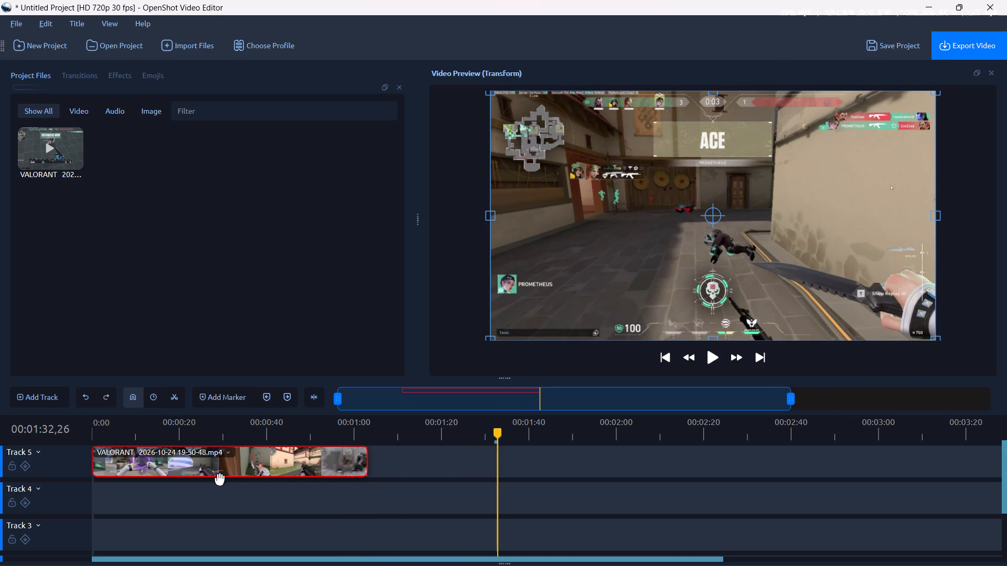
{"action": "left_click_drag", "start_coordinate": [220, 480], "coordinate": [219, 480]}
{"action": "left_click", "coordinate": [104, 483]}
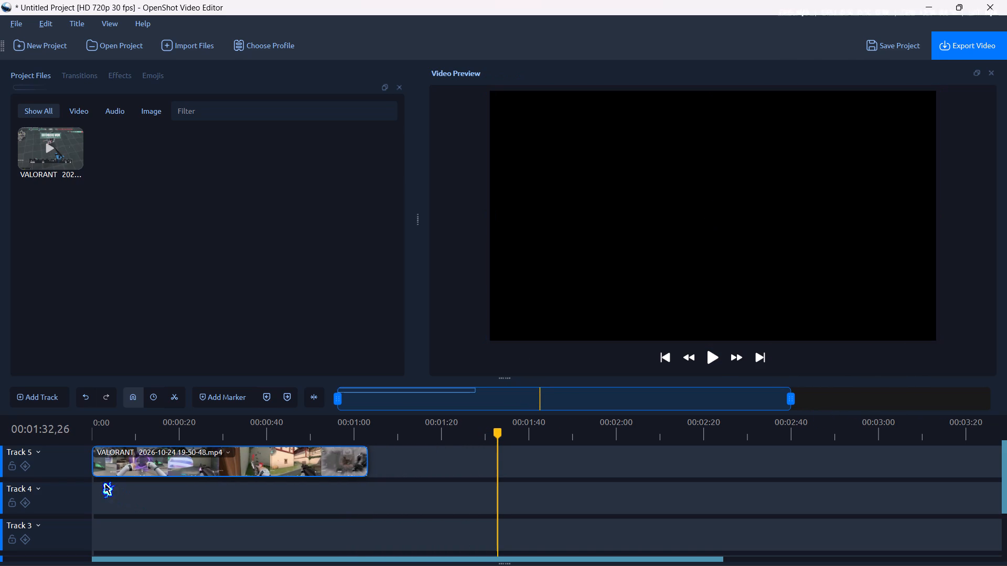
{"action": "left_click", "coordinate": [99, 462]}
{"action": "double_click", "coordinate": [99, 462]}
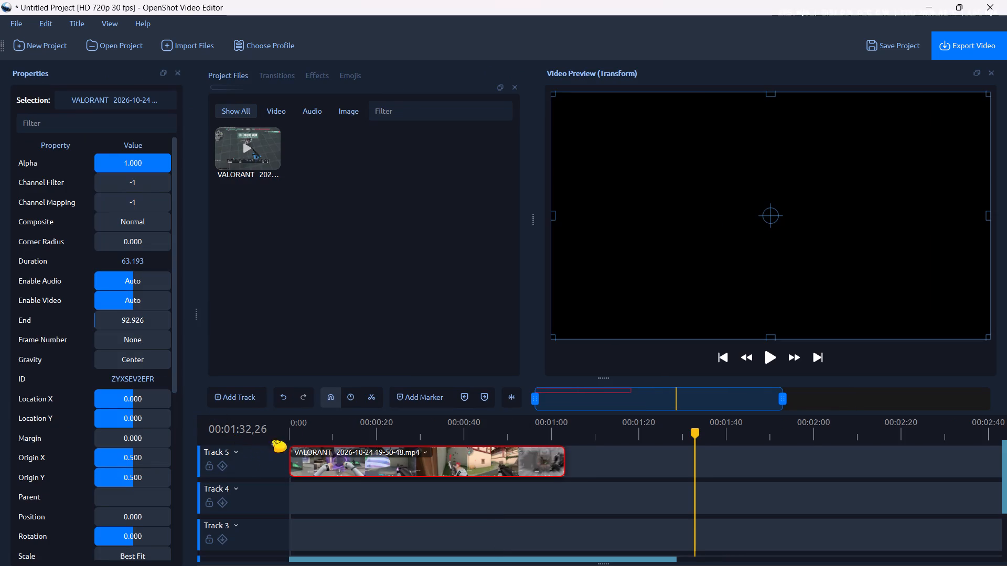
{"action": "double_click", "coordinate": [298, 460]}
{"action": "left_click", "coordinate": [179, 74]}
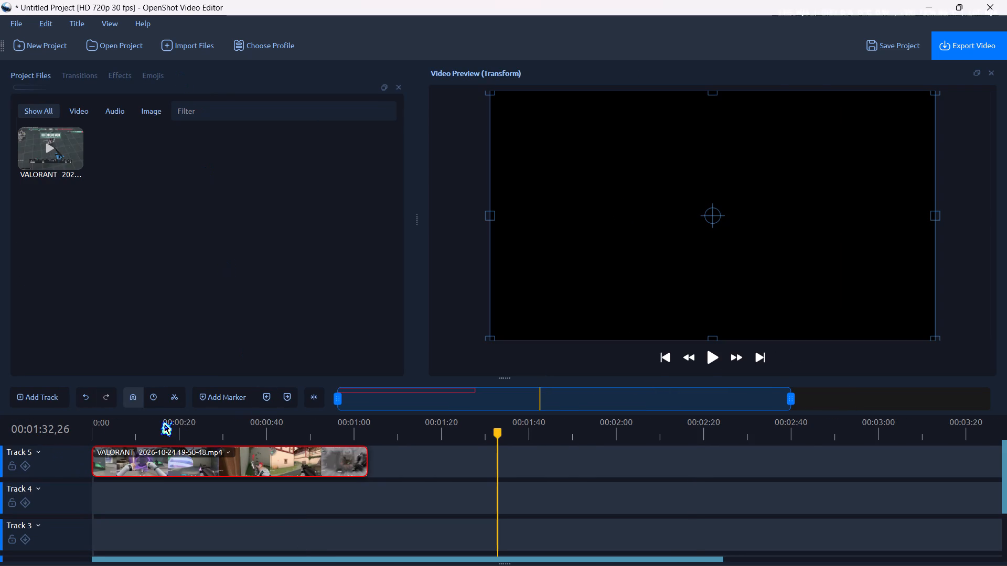
Find a new start point near 00:00:06,29, split the clip there with the Razor tool and delete the part before it.
{"action": "left_click", "coordinate": [114, 426]}
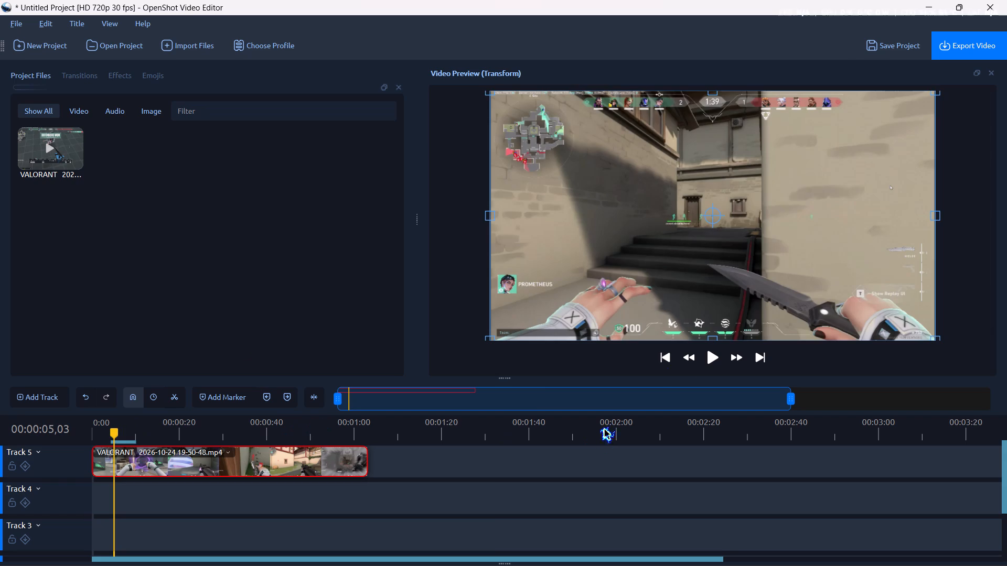
{"action": "left_click", "coordinate": [705, 351]}
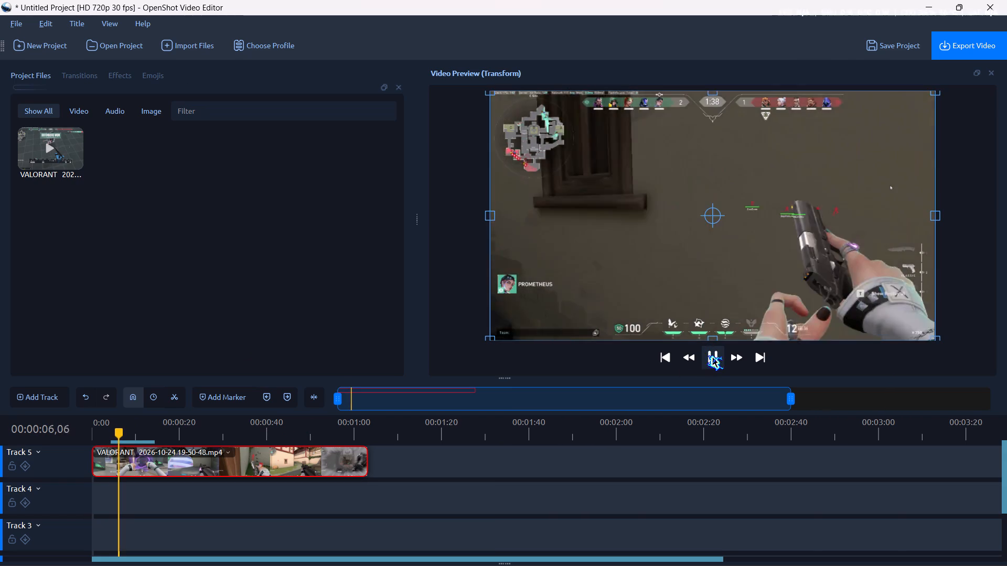
{"action": "left_click", "coordinate": [712, 356]}
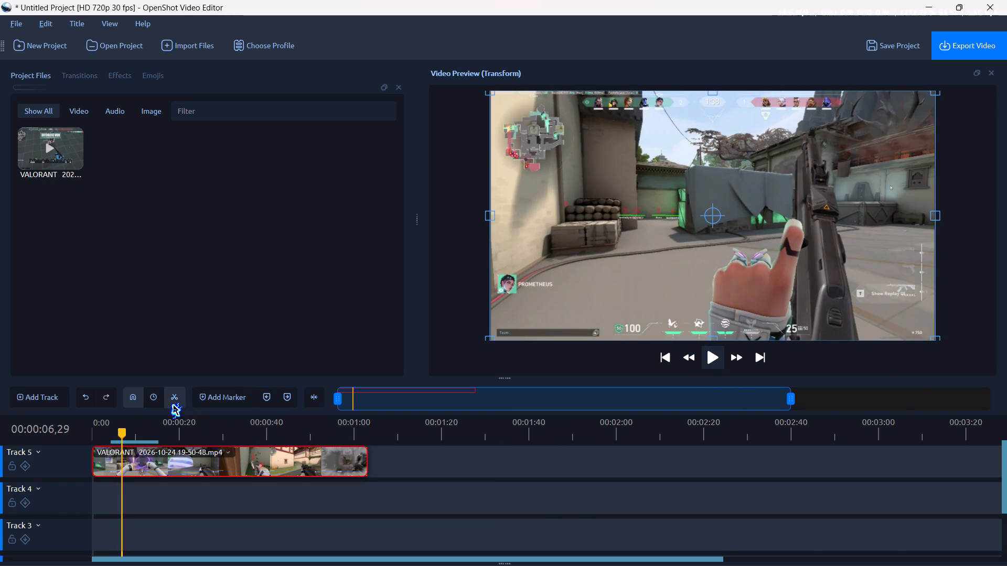
{"action": "left_click", "coordinate": [173, 404]}
{"action": "left_click", "coordinate": [120, 465]}
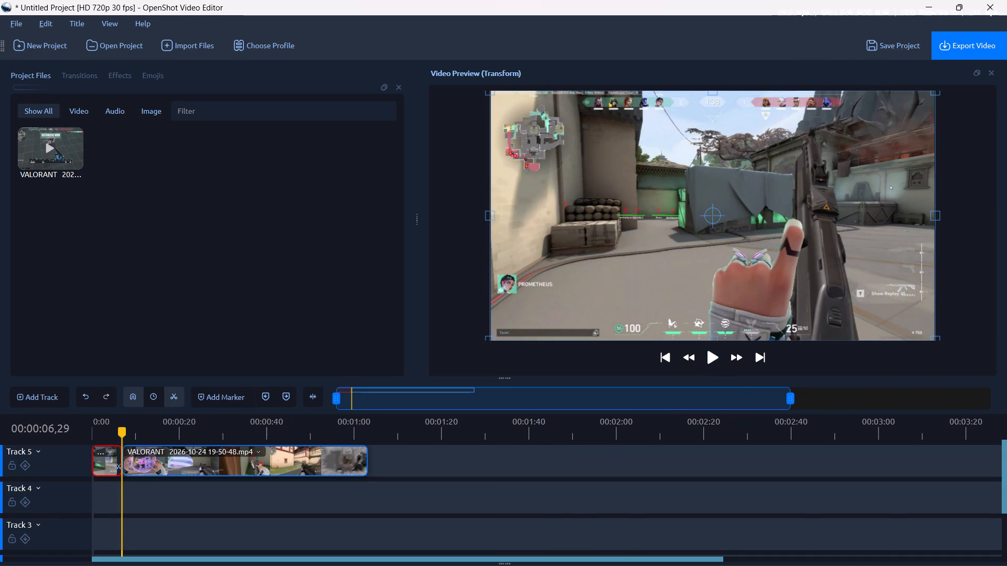
{"action": "left_click", "coordinate": [177, 394]}
{"action": "left_click", "coordinate": [117, 469]}
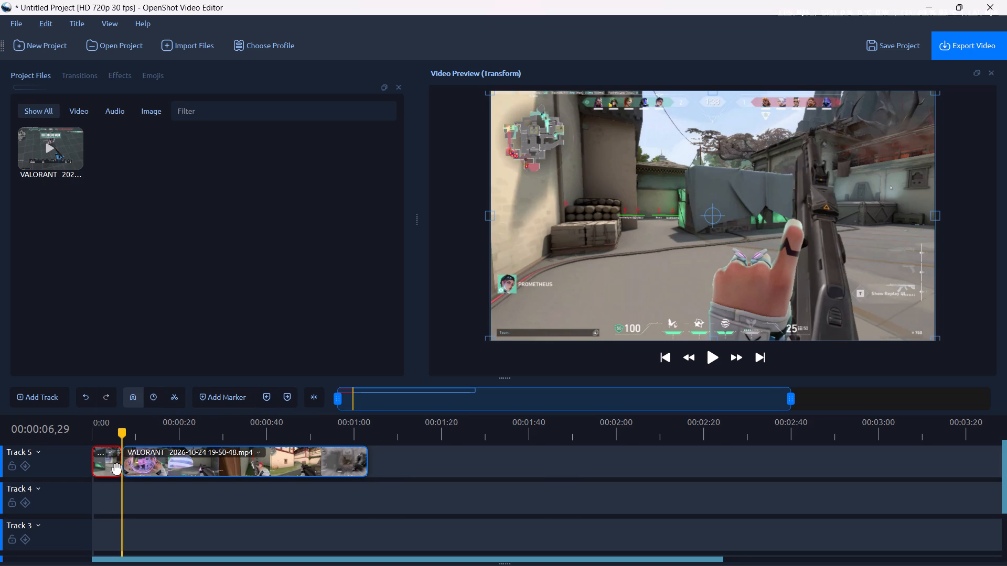
{"action": "key", "text": "Delete"}
Move the shortened VALORANT clip back to the start of Track 5.
{"action": "left_click_drag", "start_coordinate": [142, 469], "coordinate": [141, 469]}
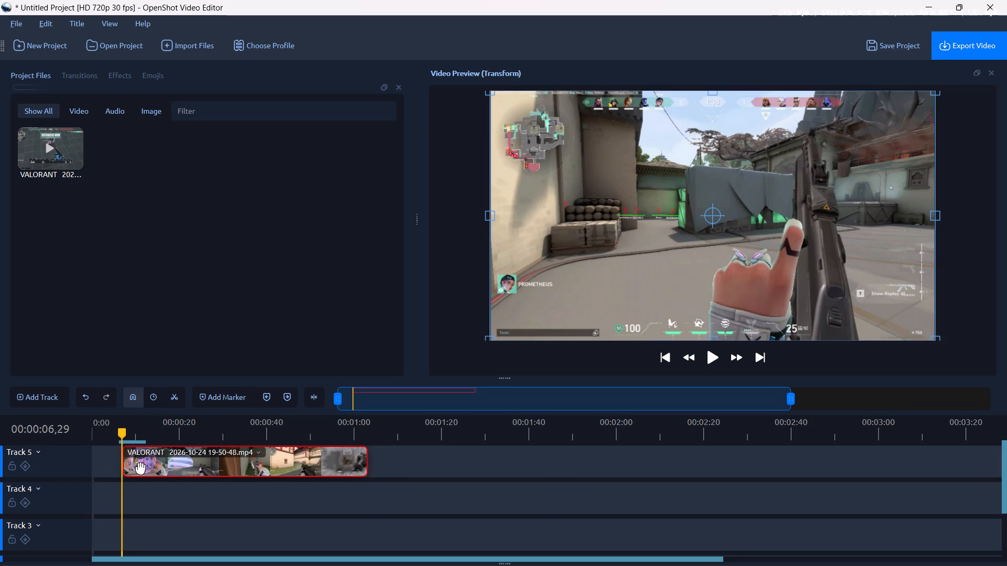
{"action": "left_click_drag", "start_coordinate": [141, 469], "coordinate": [108, 469]}
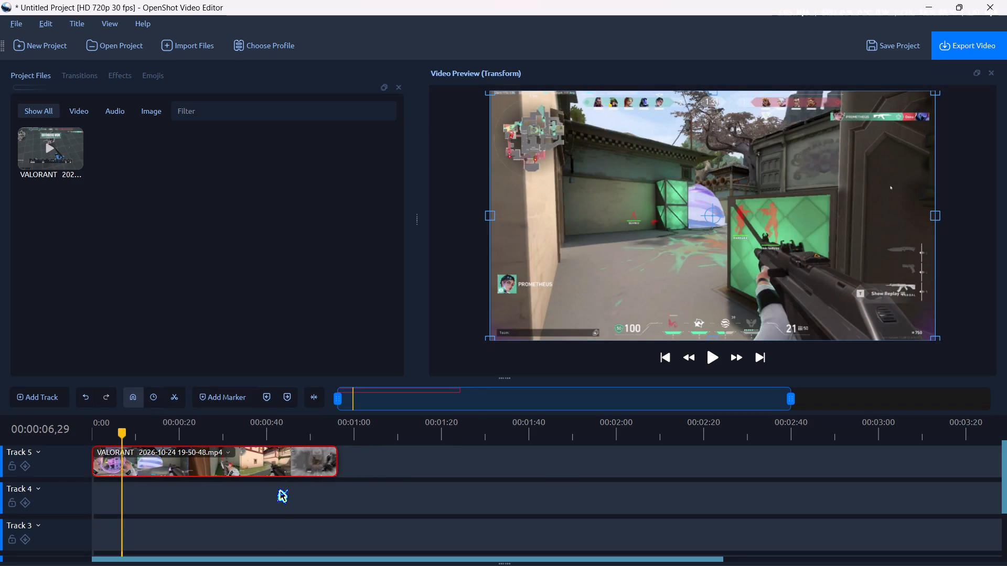
Scrub through the trimmed VALORANT clip to its end and return the playhead to the start.
{"action": "left_click", "coordinate": [267, 425]}
{"action": "left_click", "coordinate": [288, 424]}
{"action": "left_click", "coordinate": [333, 420]}
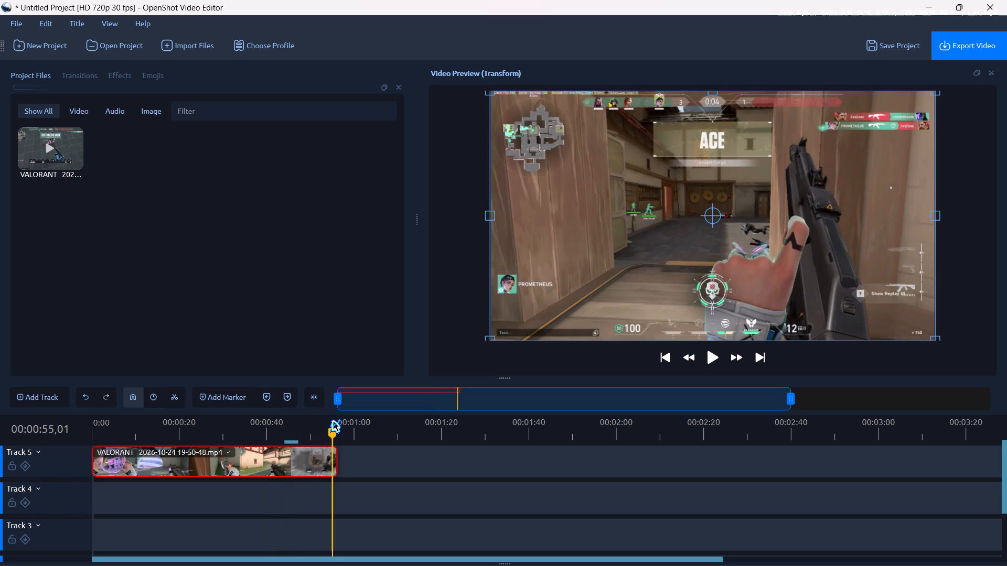
{"action": "left_click_drag", "start_coordinate": [331, 429], "coordinate": [338, 429]}
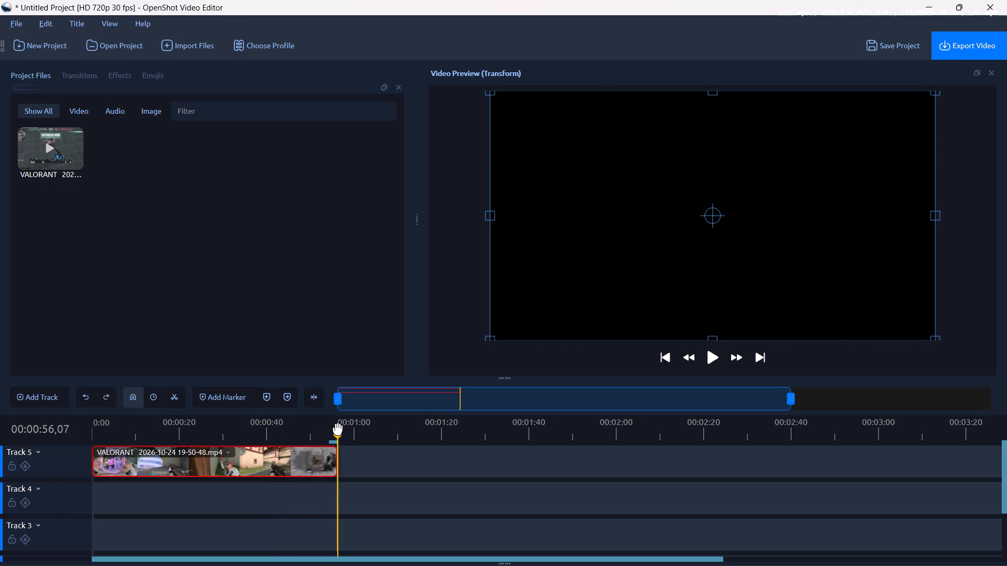
{"action": "left_click_drag", "start_coordinate": [338, 429], "coordinate": [65, 438]}
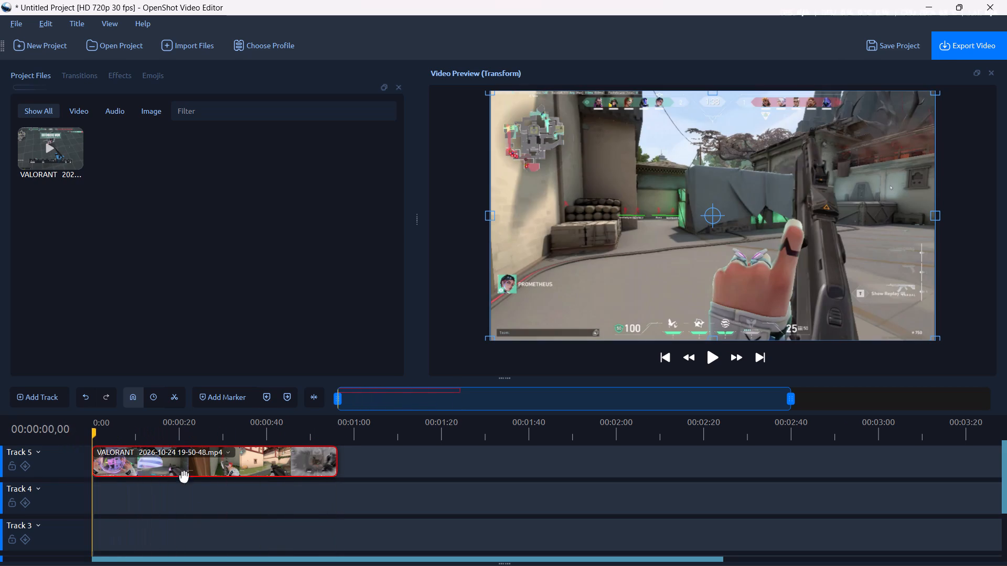
Open the VALORANT clip's properties and look through the full list of settings.
{"action": "left_click", "coordinate": [209, 463]}
{"action": "double_click", "coordinate": [209, 463]}
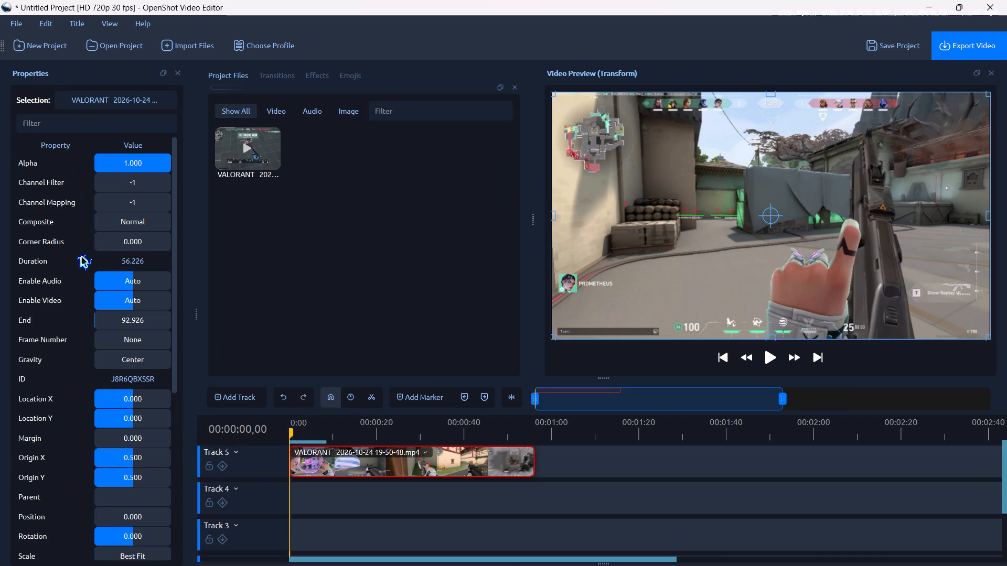
{"action": "scroll", "coordinate": [82, 340], "scroll_direction": "down", "scroll_amount": 1}
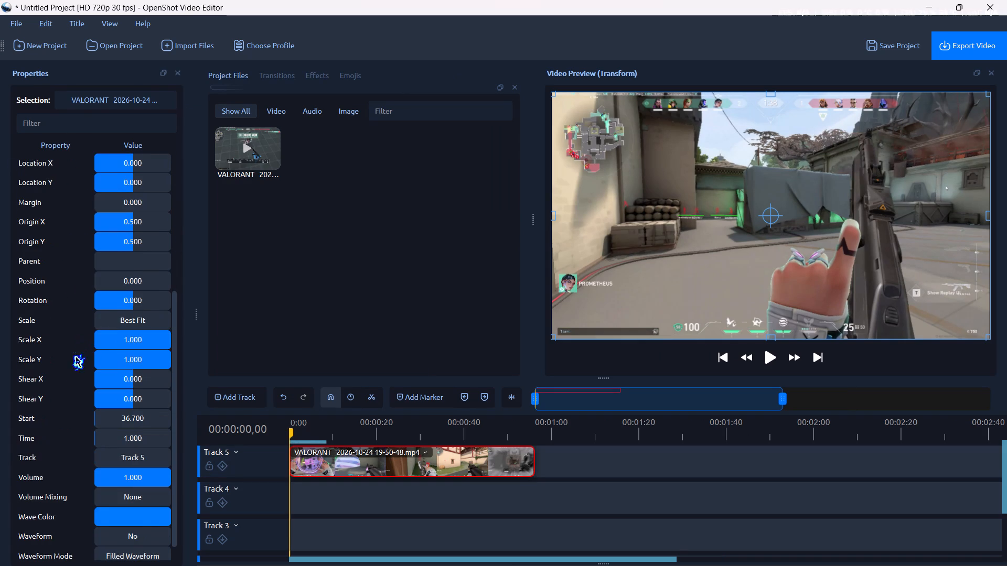
{"action": "scroll", "coordinate": [61, 429], "scroll_direction": "down", "scroll_amount": 1}
{"action": "scroll", "coordinate": [61, 429], "scroll_direction": "up", "scroll_amount": 1}
{"action": "scroll", "coordinate": [55, 348], "scroll_direction": "up", "scroll_amount": 2}
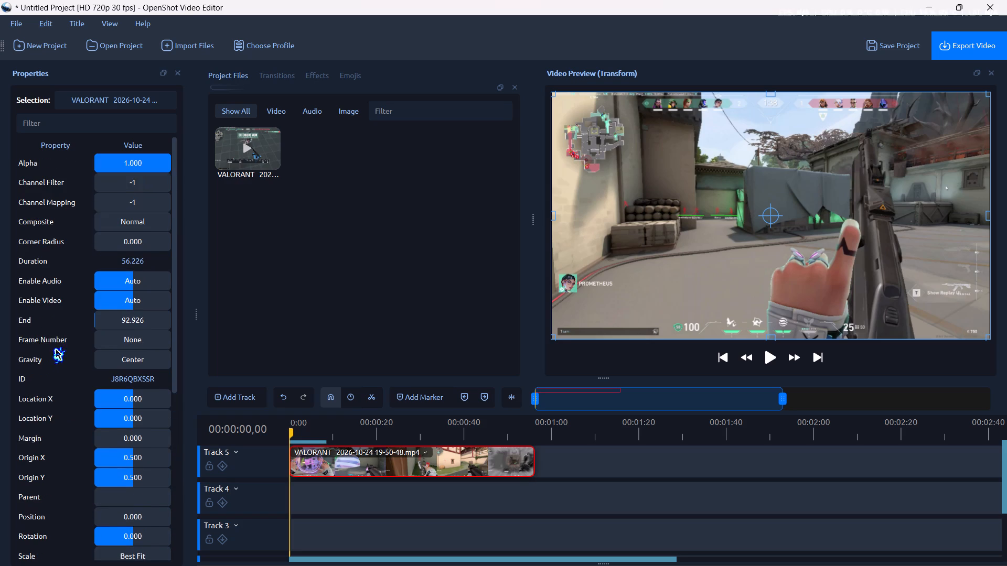
{"action": "scroll", "coordinate": [55, 348], "scroll_direction": "up", "scroll_amount": 2}
{"action": "scroll", "coordinate": [80, 162], "scroll_direction": "down", "scroll_amount": 5}
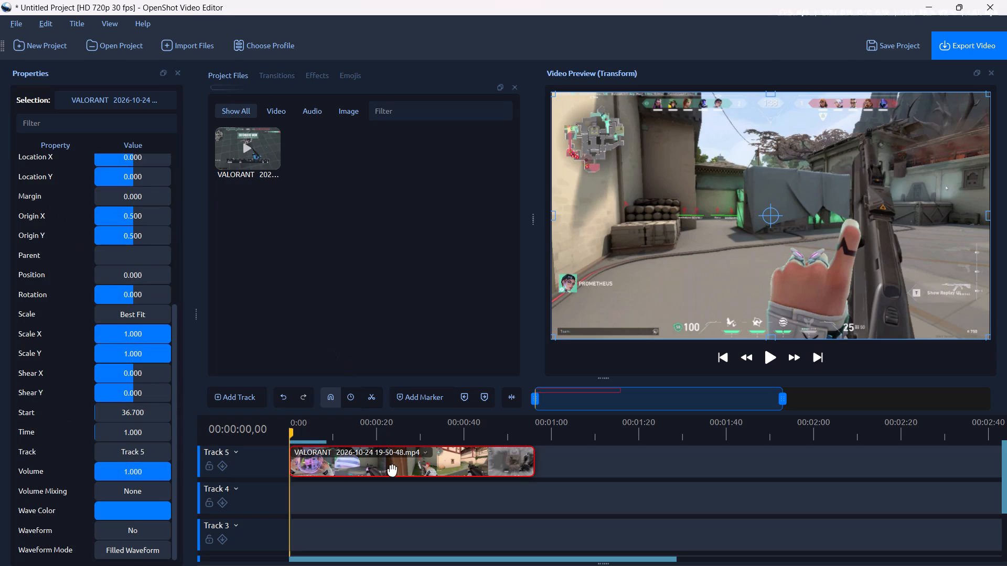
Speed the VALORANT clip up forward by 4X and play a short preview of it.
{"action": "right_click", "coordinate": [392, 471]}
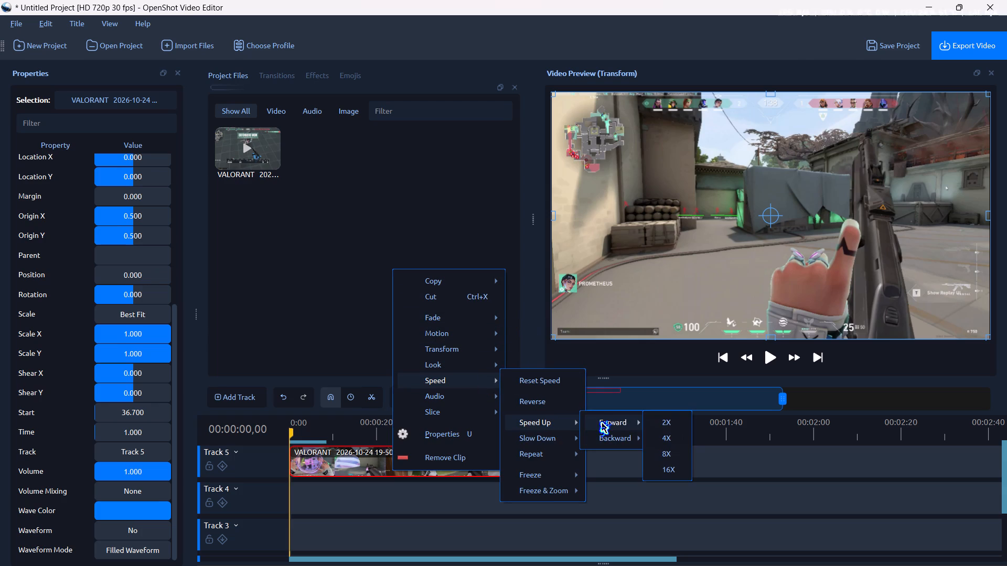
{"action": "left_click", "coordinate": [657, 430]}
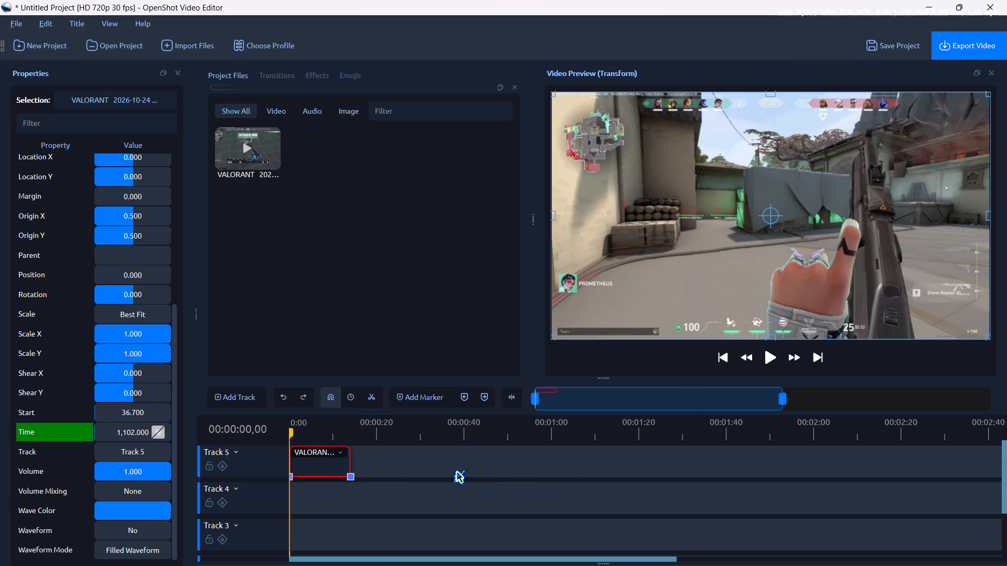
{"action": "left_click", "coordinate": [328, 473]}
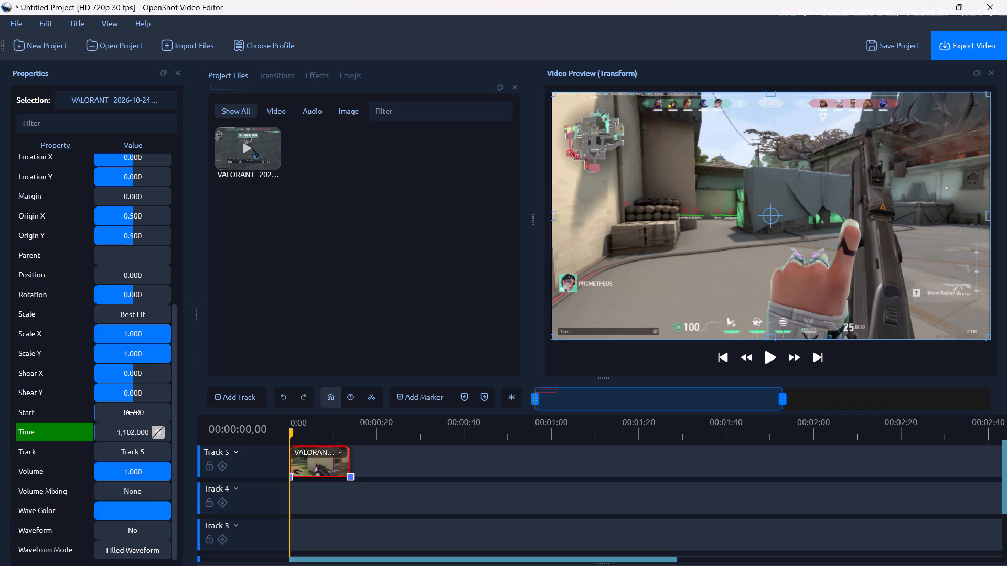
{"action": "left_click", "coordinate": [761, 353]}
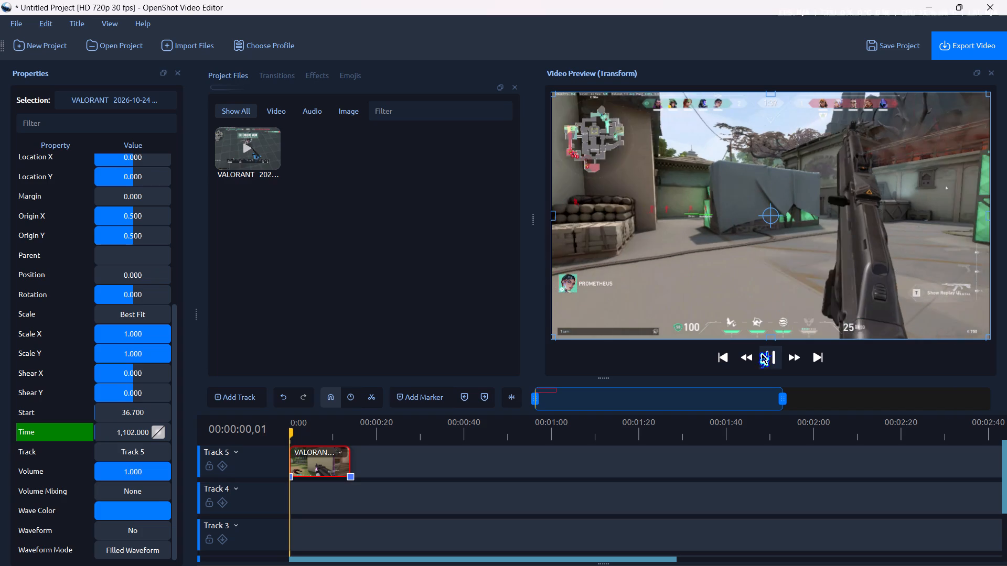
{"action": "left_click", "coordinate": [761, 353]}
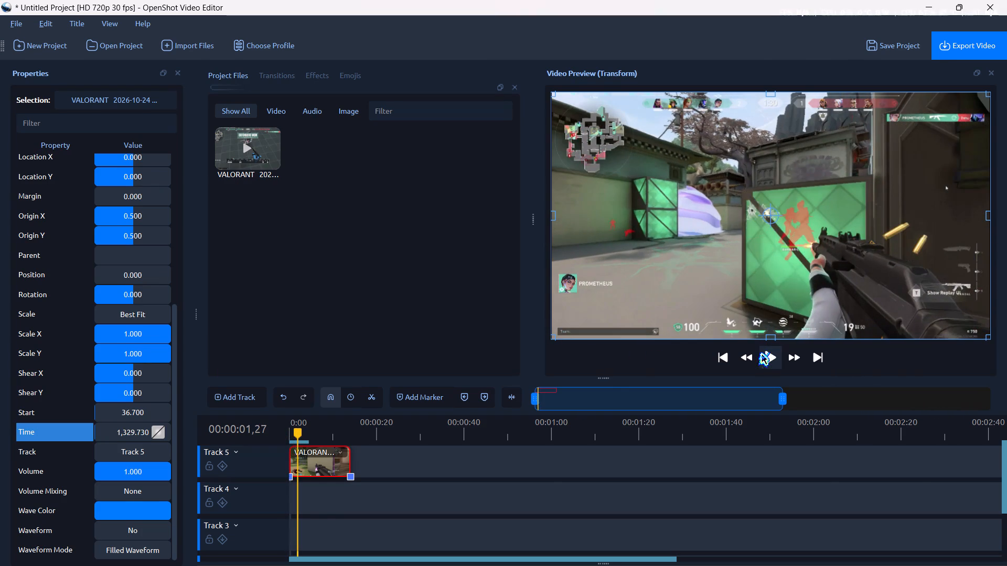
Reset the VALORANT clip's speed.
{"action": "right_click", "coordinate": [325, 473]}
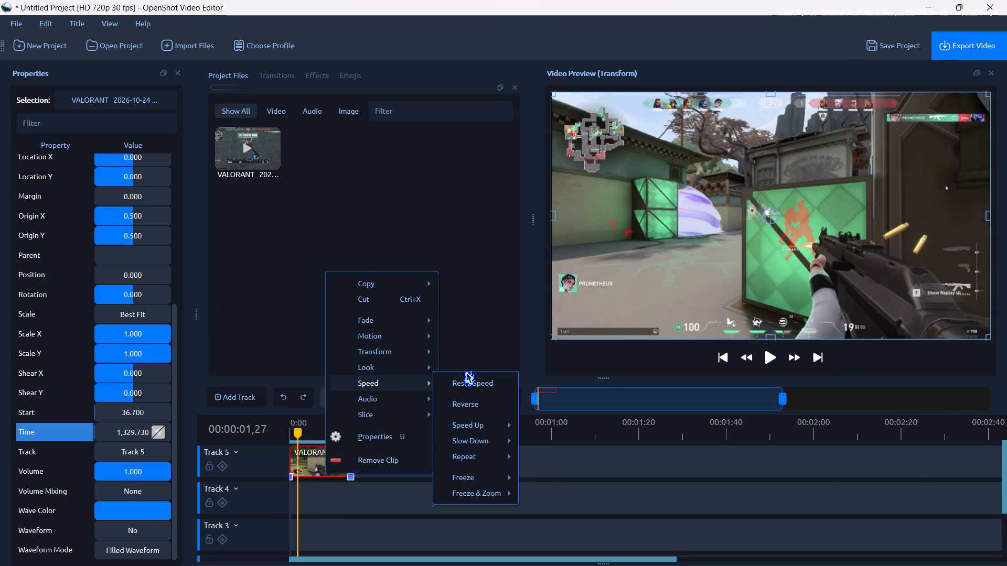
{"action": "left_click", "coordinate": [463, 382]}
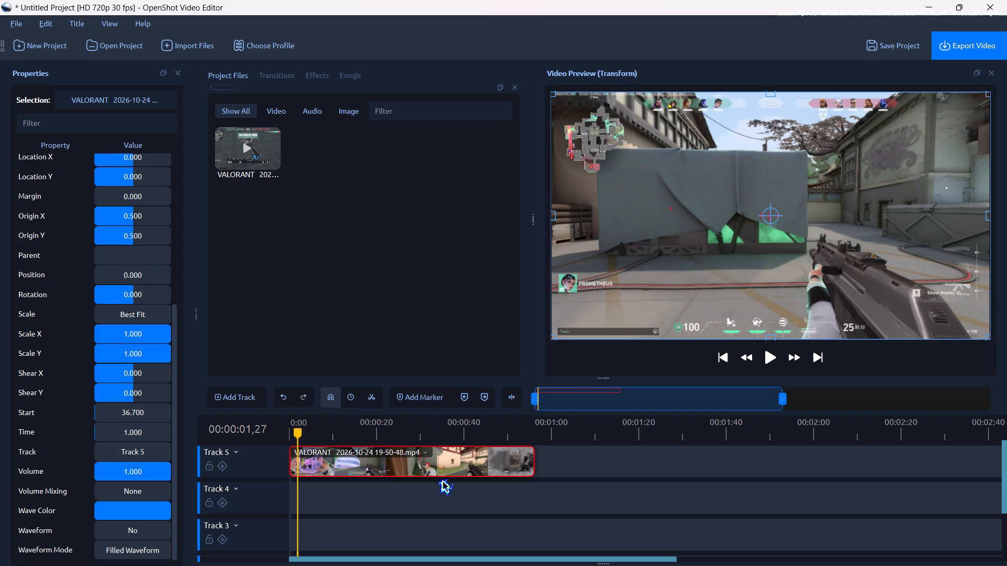
Speed the VALORANT clip up forward by 2X and preview it, checking through to its end.
{"action": "right_click", "coordinate": [464, 458]}
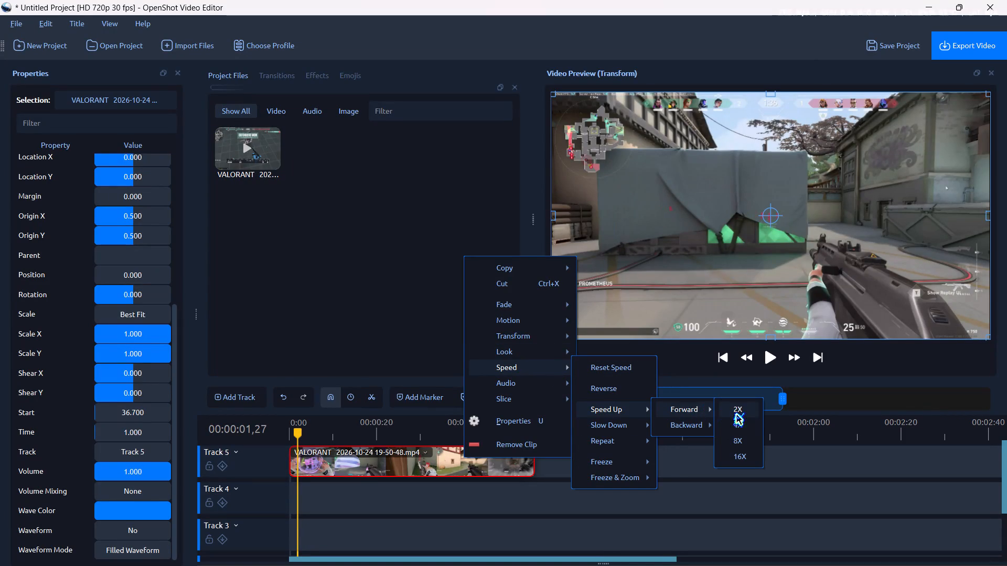
{"action": "left_click", "coordinate": [738, 408]}
{"action": "left_click", "coordinate": [774, 360]}
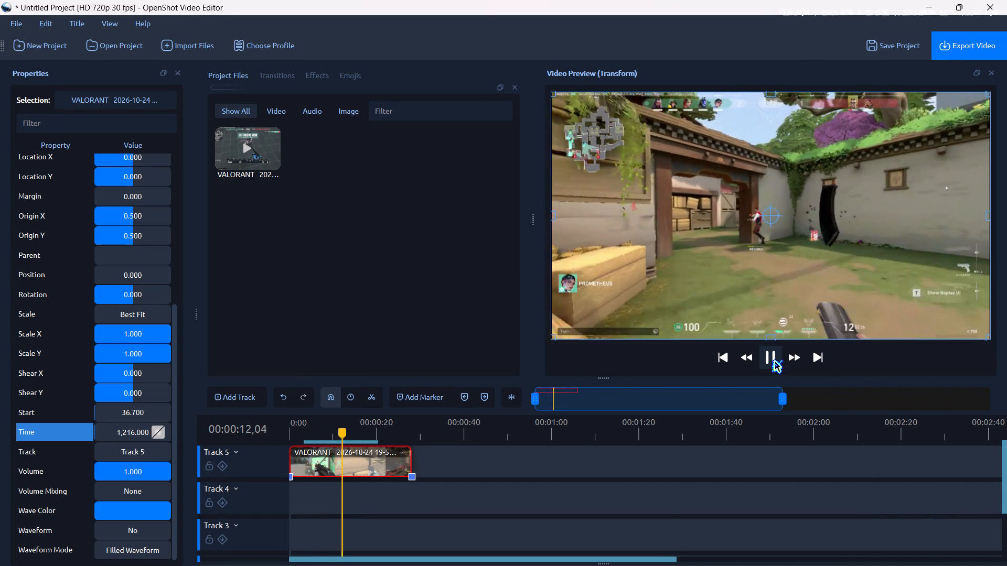
{"action": "left_click", "coordinate": [774, 360]}
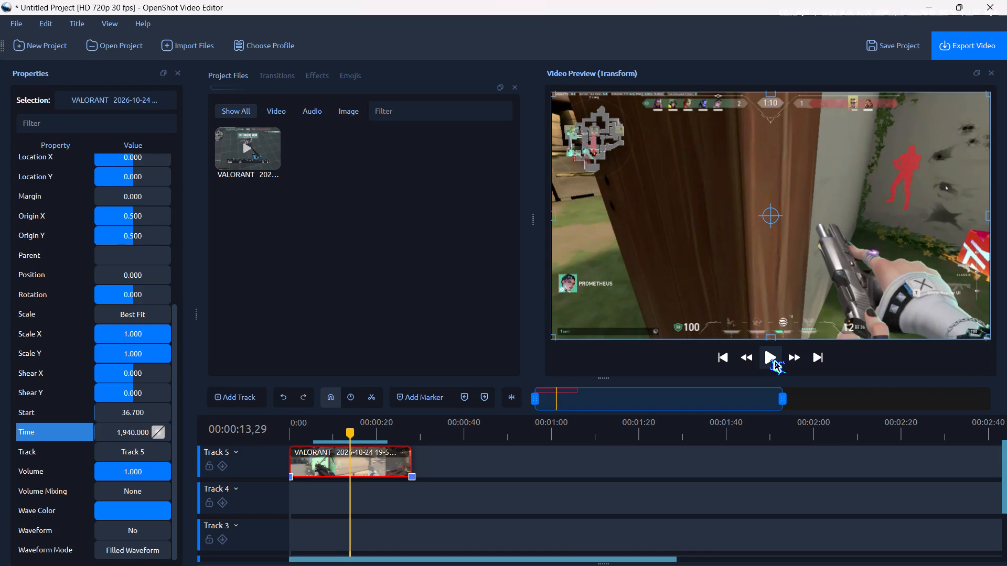
{"action": "left_click", "coordinate": [407, 423]}
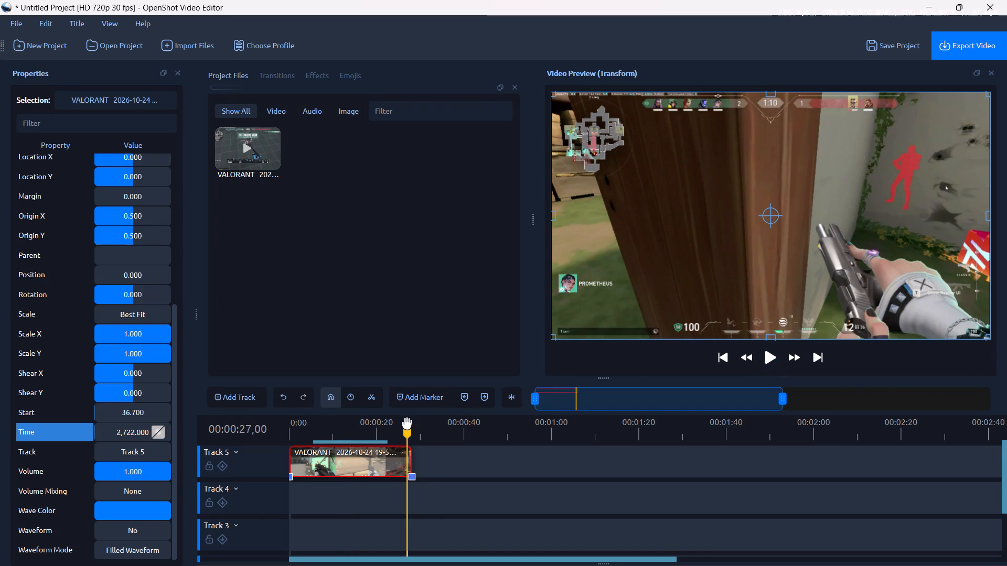
{"action": "left_click", "coordinate": [409, 428]}
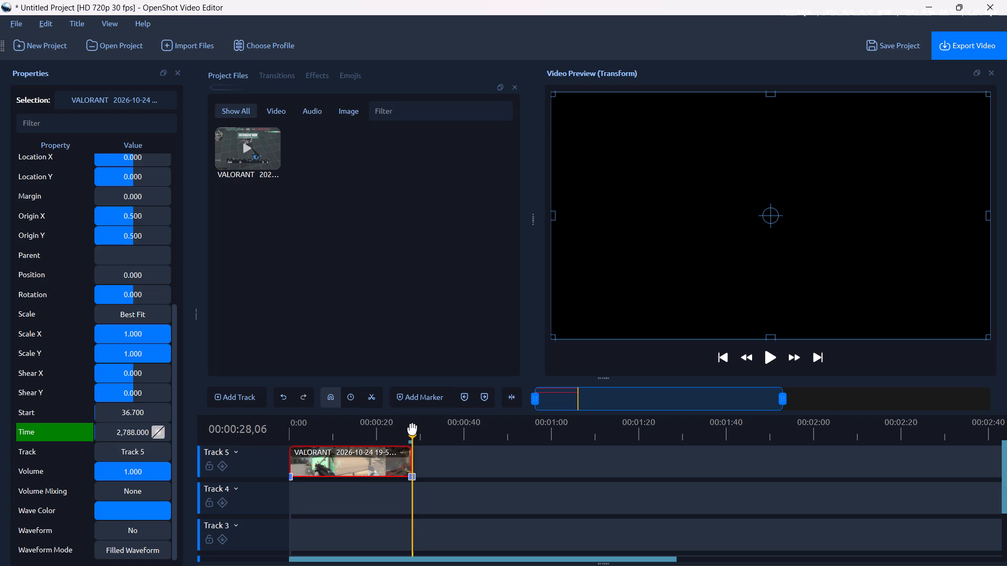
{"action": "left_click", "coordinate": [412, 429]}
Slow the VALORANT clip down forward by 1/4X and check the frame near its end.
{"action": "left_click", "coordinate": [376, 459]}
{"action": "right_click", "coordinate": [380, 464]}
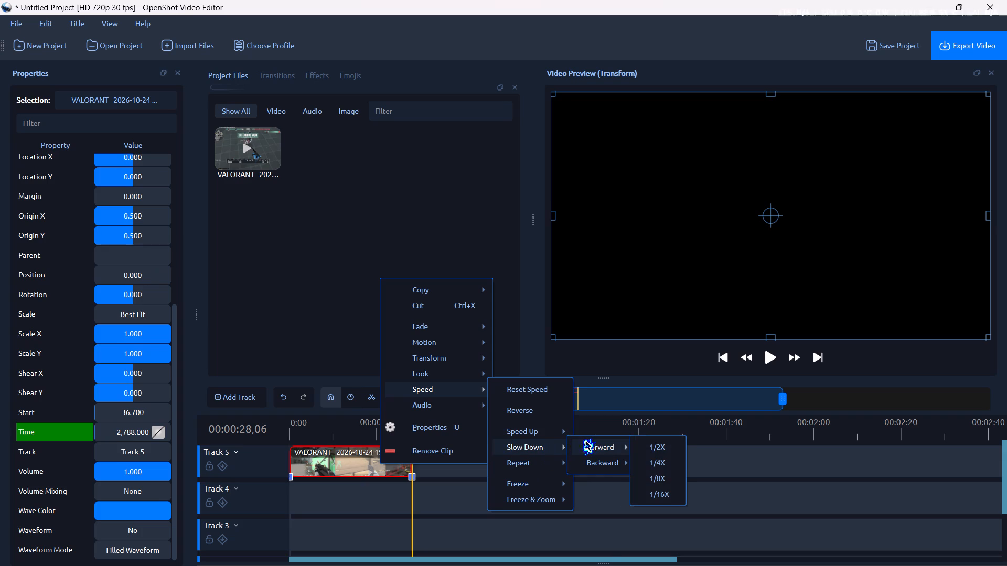
{"action": "left_click", "coordinate": [665, 459]}
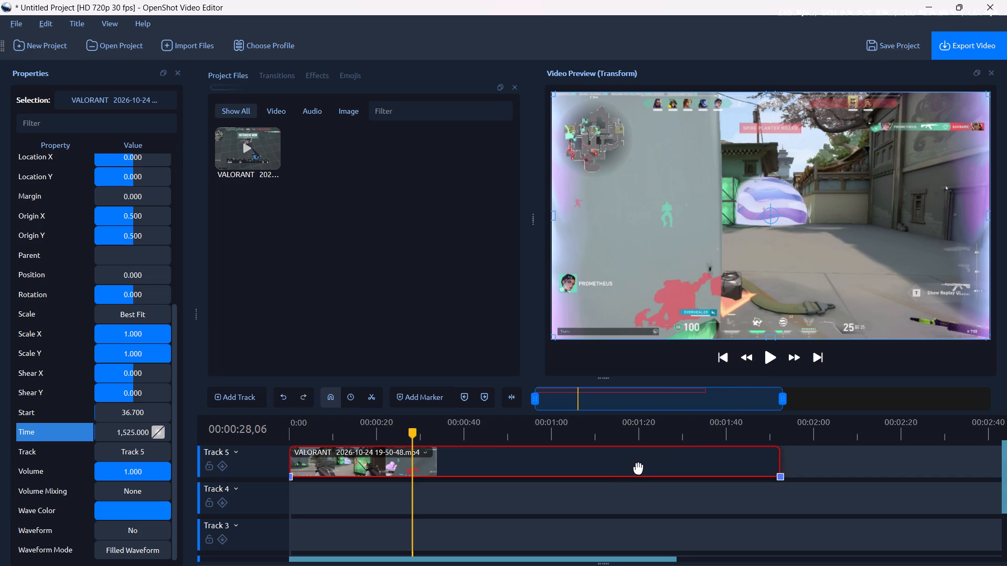
{"action": "right_click", "coordinate": [638, 469]}
{"action": "left_click", "coordinate": [745, 492]}
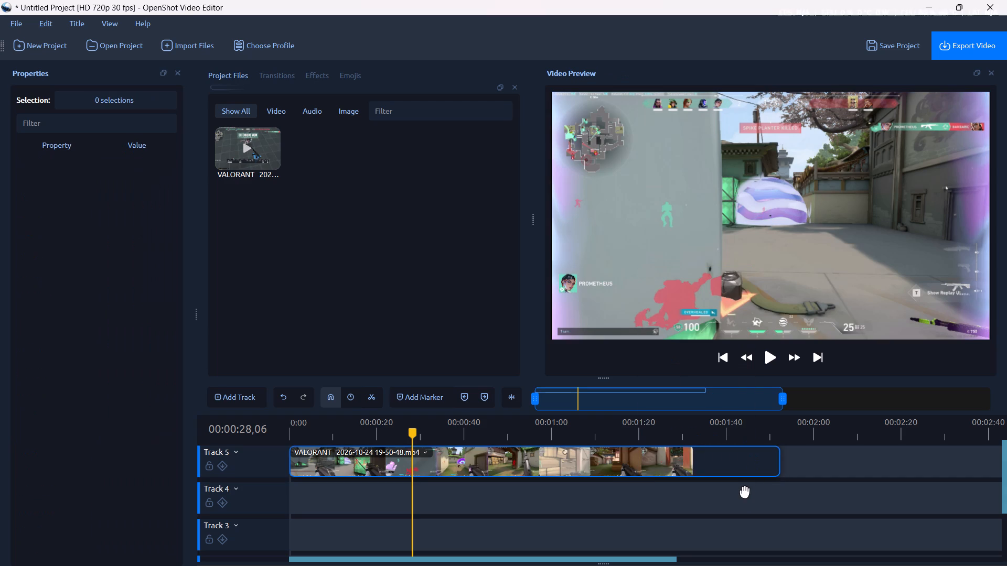
{"action": "left_click", "coordinate": [778, 423]}
Speed the VALORANT clip up backward by 2X.
{"action": "left_click", "coordinate": [674, 467]}
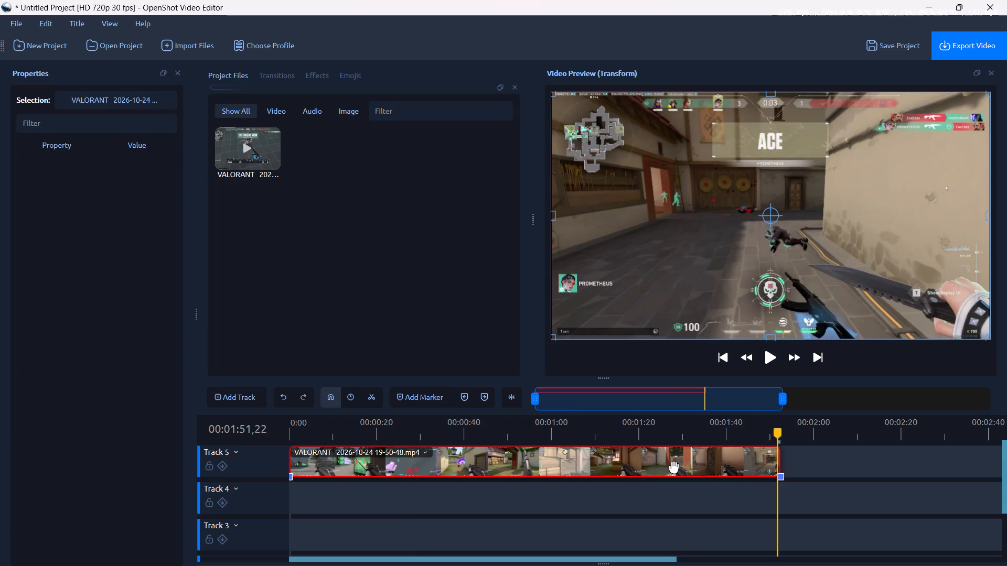
{"action": "right_click", "coordinate": [674, 467]}
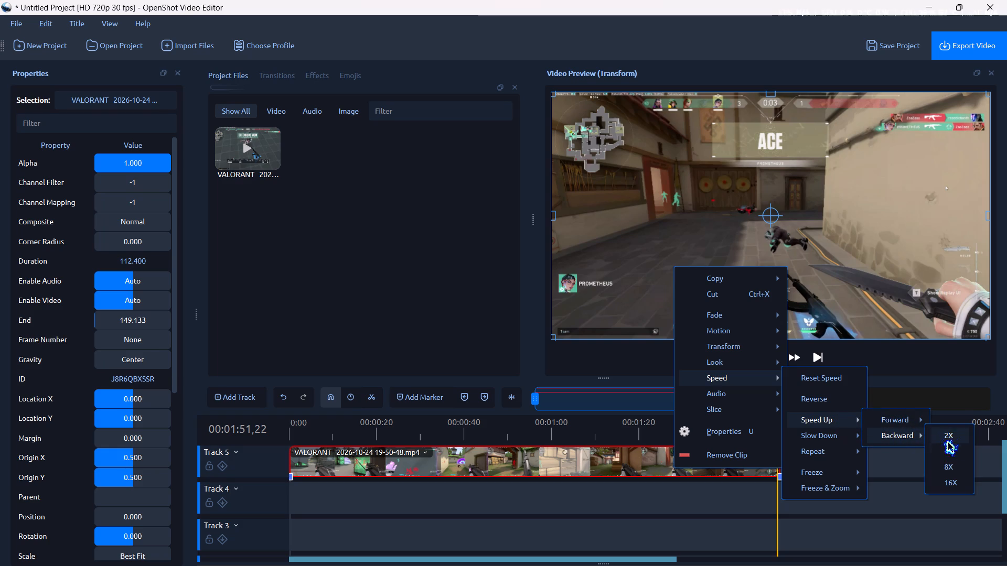
{"action": "left_click", "coordinate": [955, 432]}
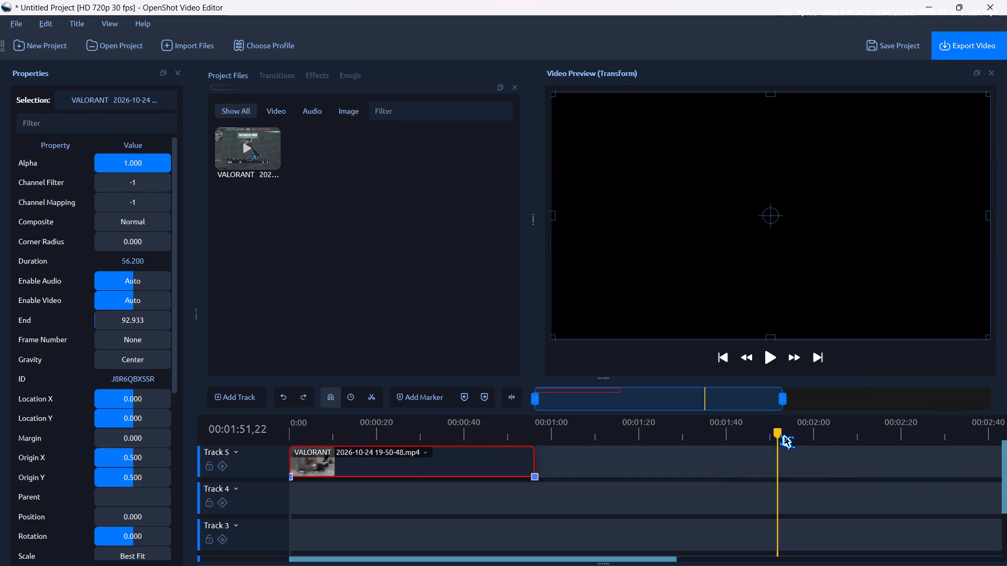
Play the backward clip from about 00:00:30,29 and review it with the timeline zoomed to the clip.
{"action": "left_click", "coordinate": [288, 432]}
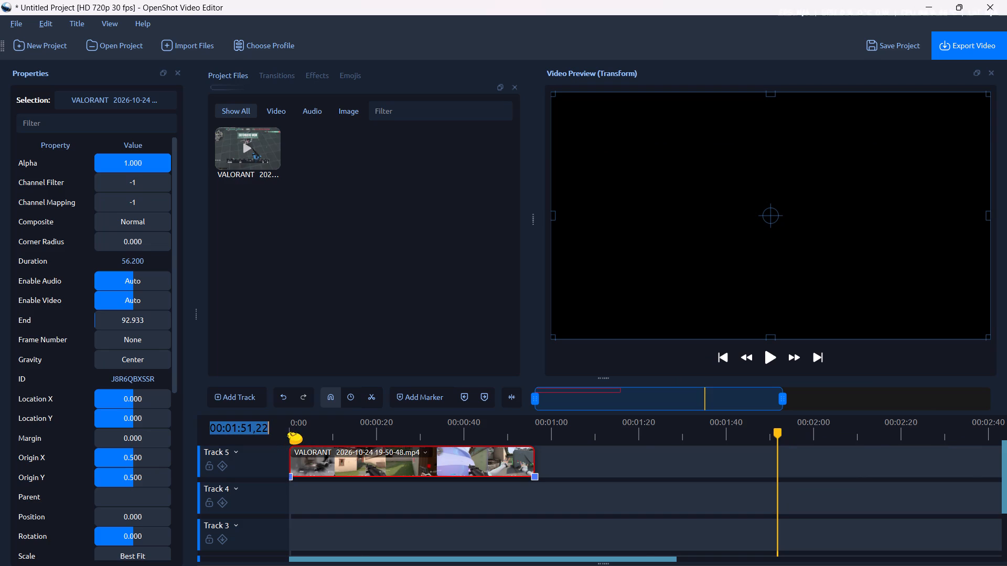
{"action": "left_click", "coordinate": [289, 432]}
{"action": "left_click", "coordinate": [292, 423]}
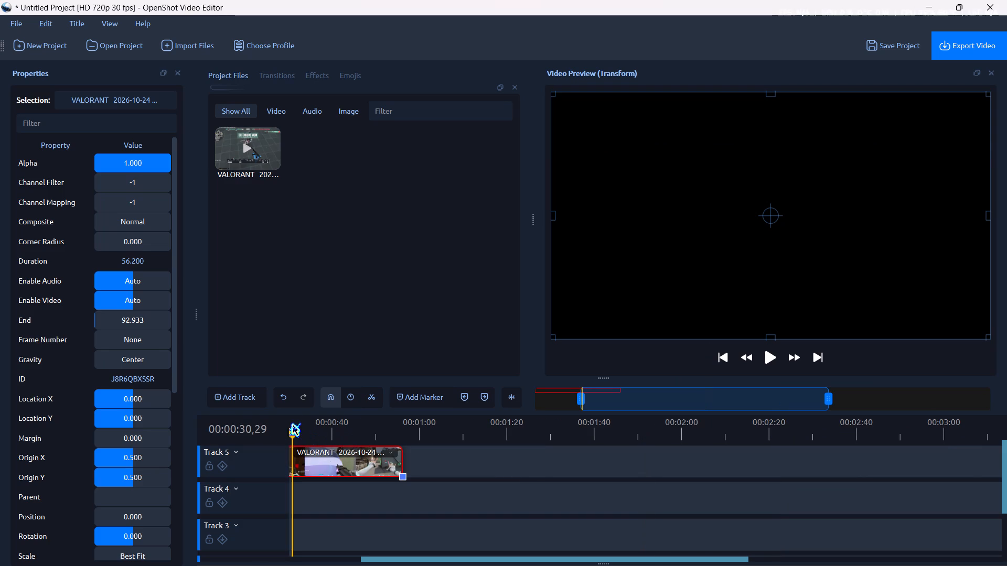
{"action": "left_click", "coordinate": [767, 362]}
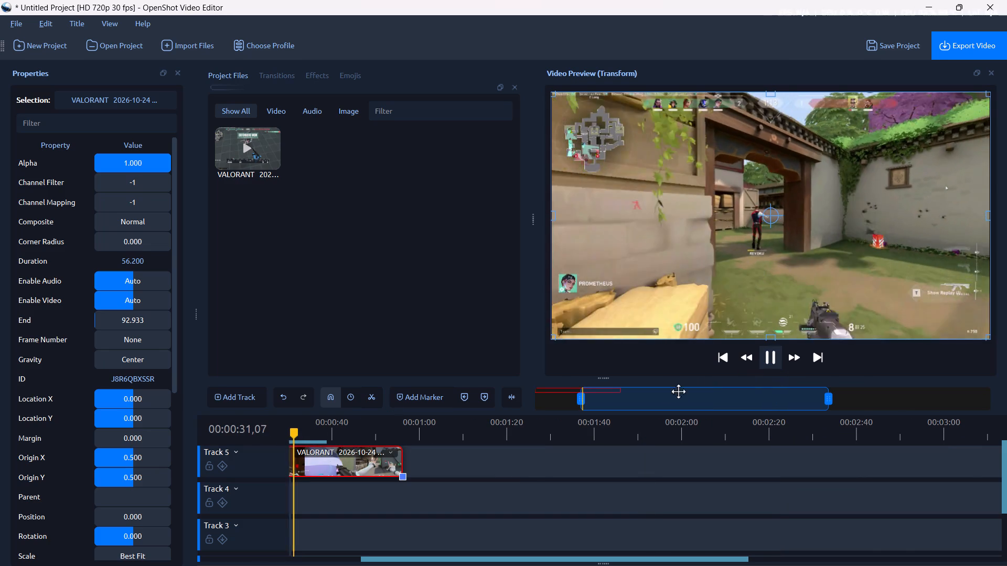
{"action": "left_click_drag", "start_coordinate": [667, 394], "coordinate": [614, 397]}
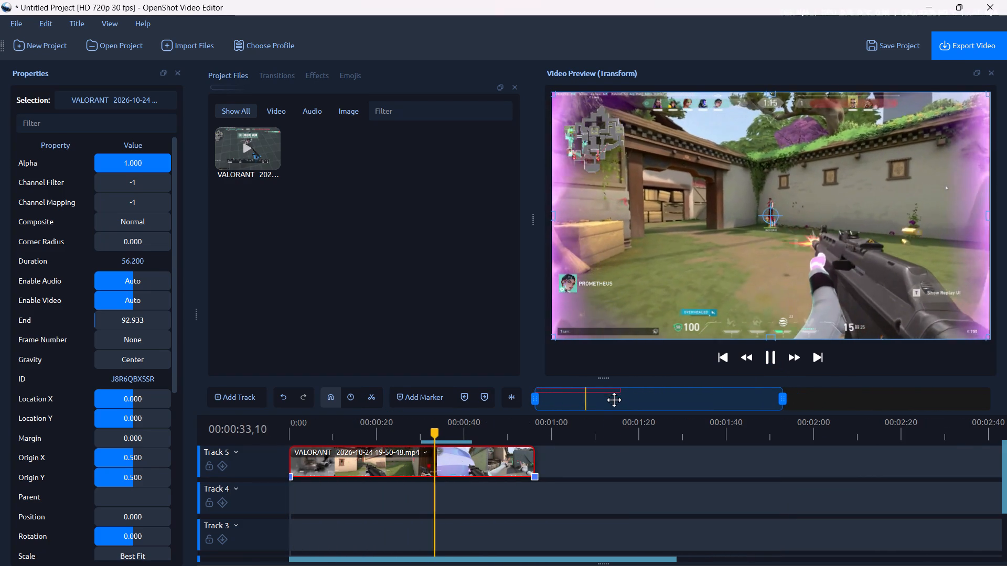
{"action": "left_click_drag", "start_coordinate": [786, 396], "coordinate": [724, 397]}
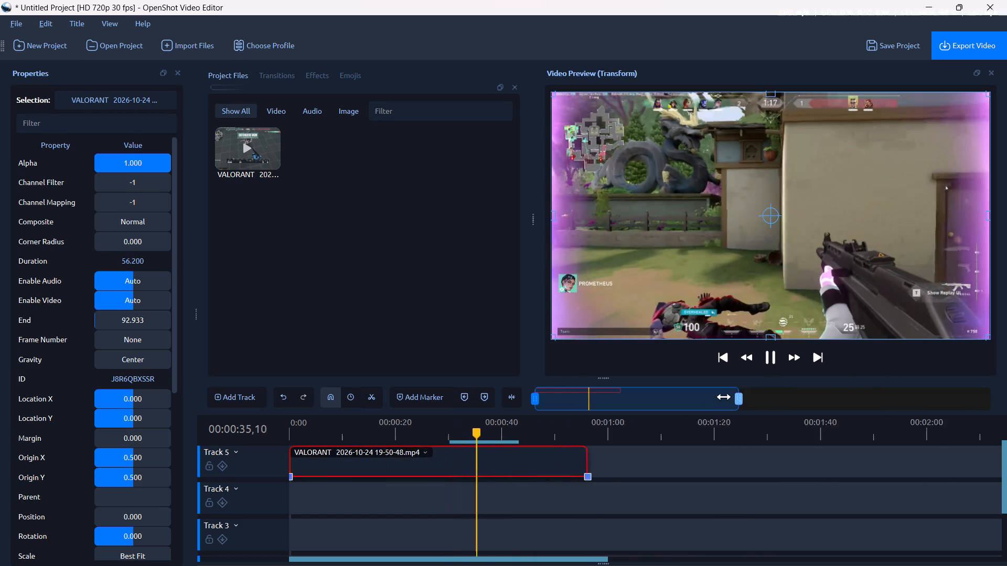
{"action": "left_click_drag", "start_coordinate": [724, 397], "coordinate": [623, 411]}
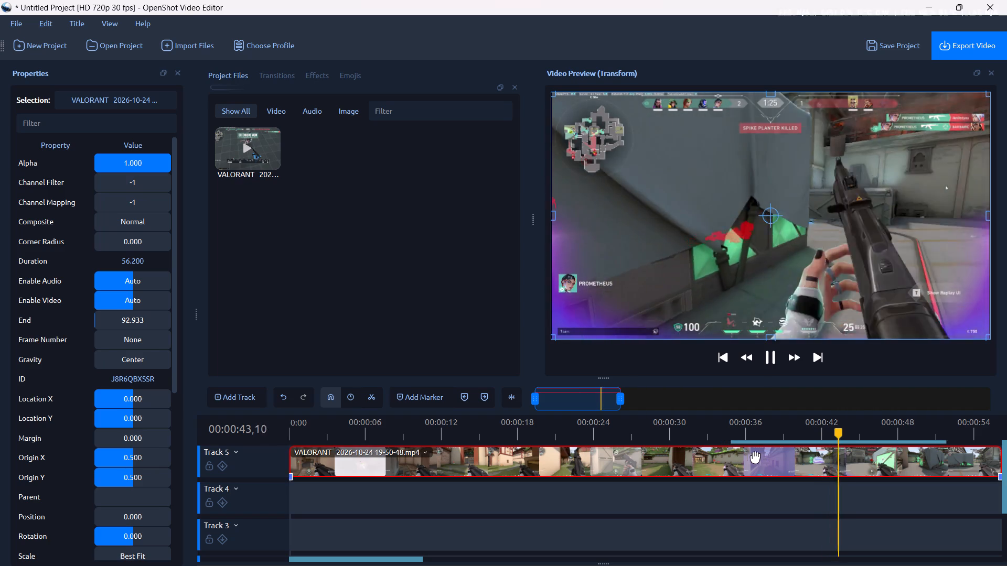
Speed the backward VALORANT clip up forward by 2X and toggle playback to check it.
{"action": "right_click", "coordinate": [744, 462]}
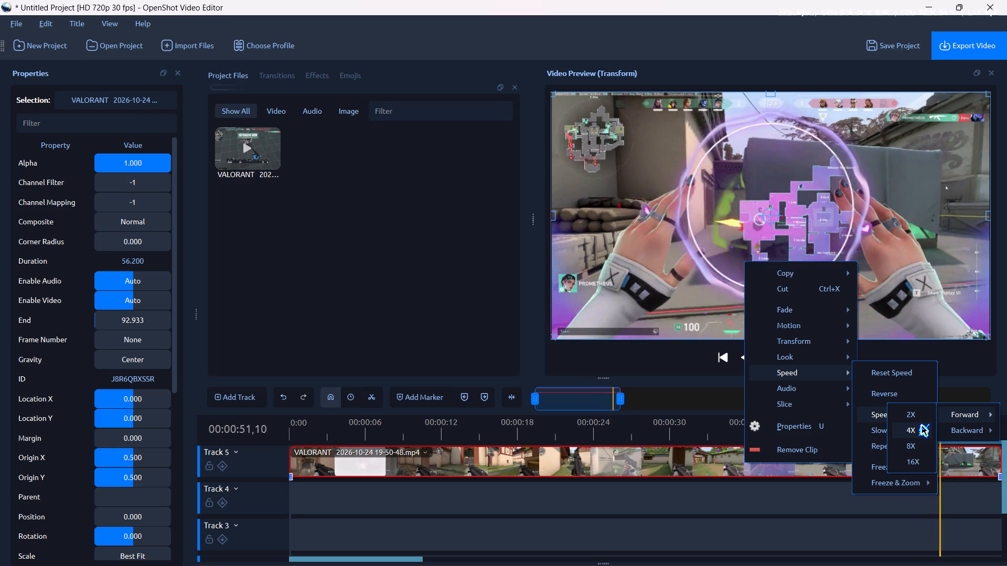
{"action": "left_click", "coordinate": [924, 419]}
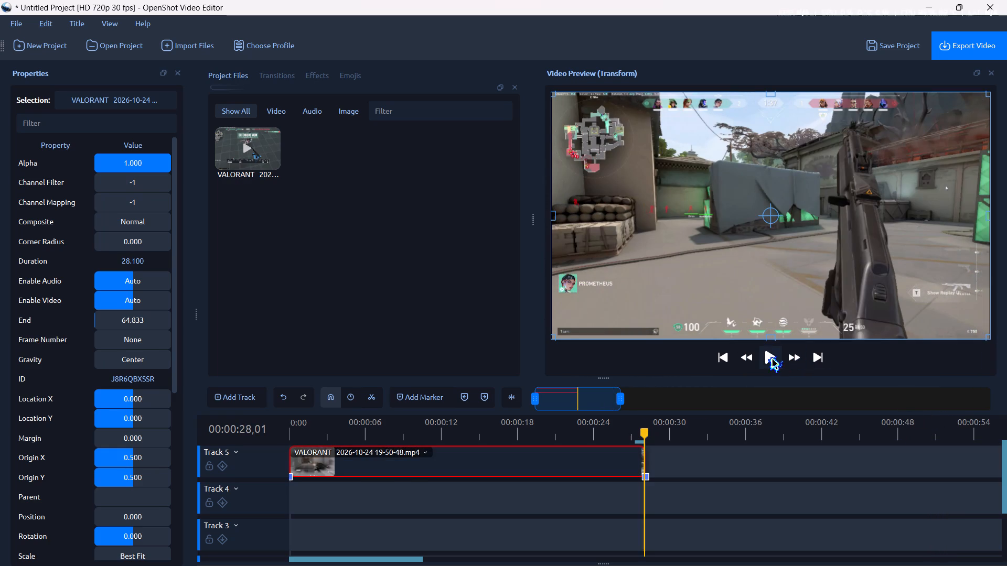
{"action": "left_click", "coordinate": [772, 357]}
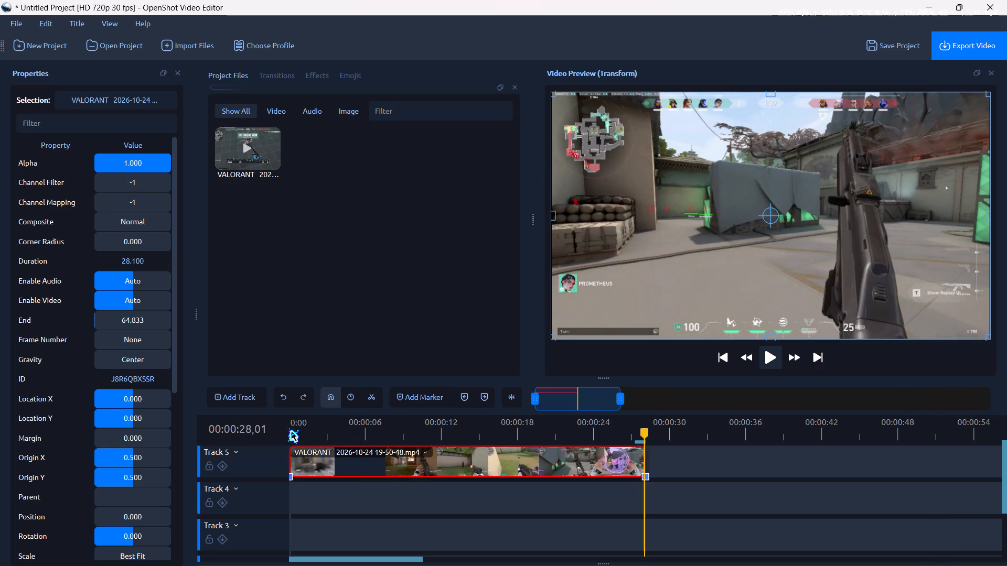
Play the VALORANT clip from near the start of the timeline to review its playback at the current speed.
{"action": "left_click", "coordinate": [295, 423]}
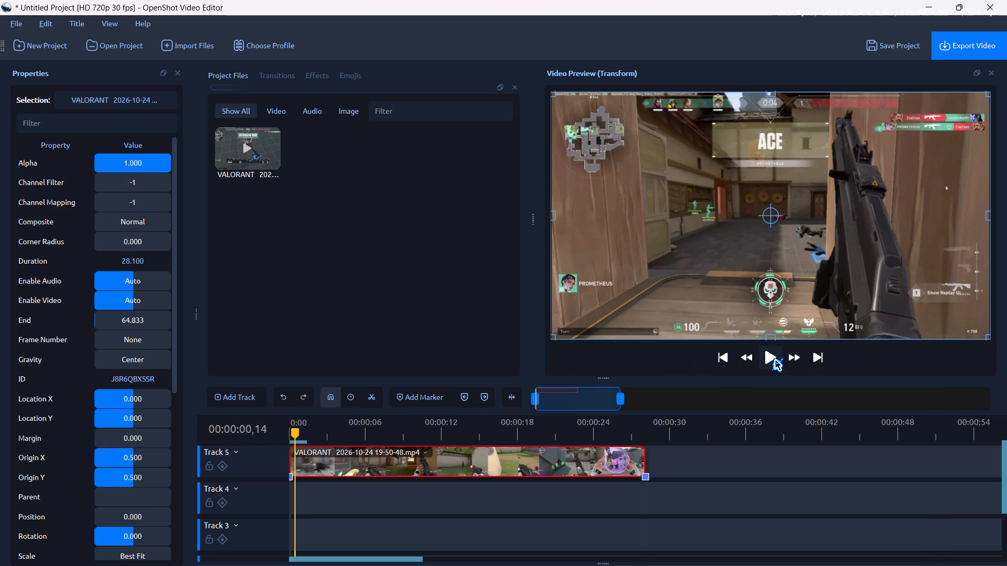
{"action": "left_click", "coordinate": [775, 358]}
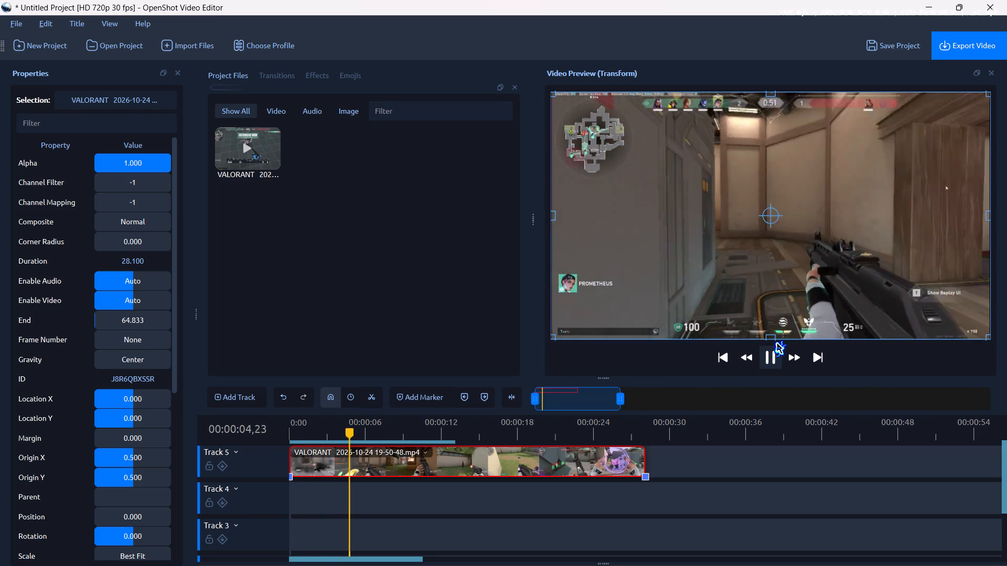
{"action": "left_click", "coordinate": [770, 360]}
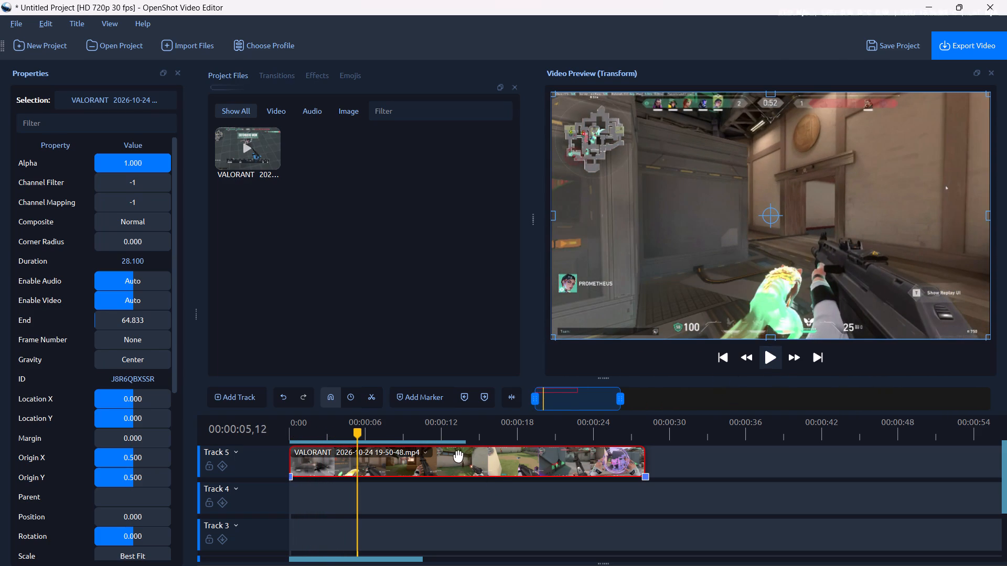
Reset the VALORANT clip to normal speed and play it briefly to check it.
{"action": "right_click", "coordinate": [458, 456]}
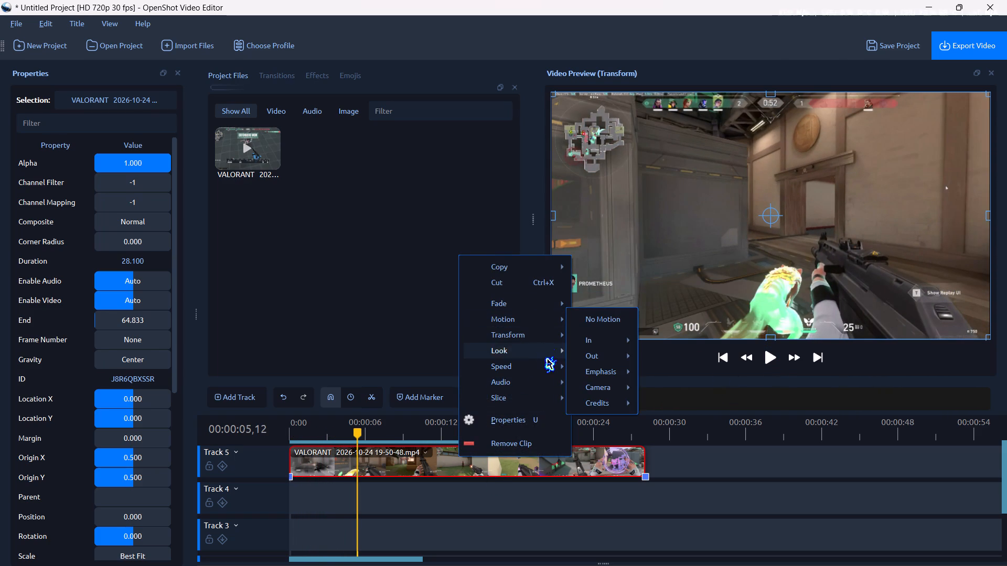
{"action": "left_click", "coordinate": [584, 363]}
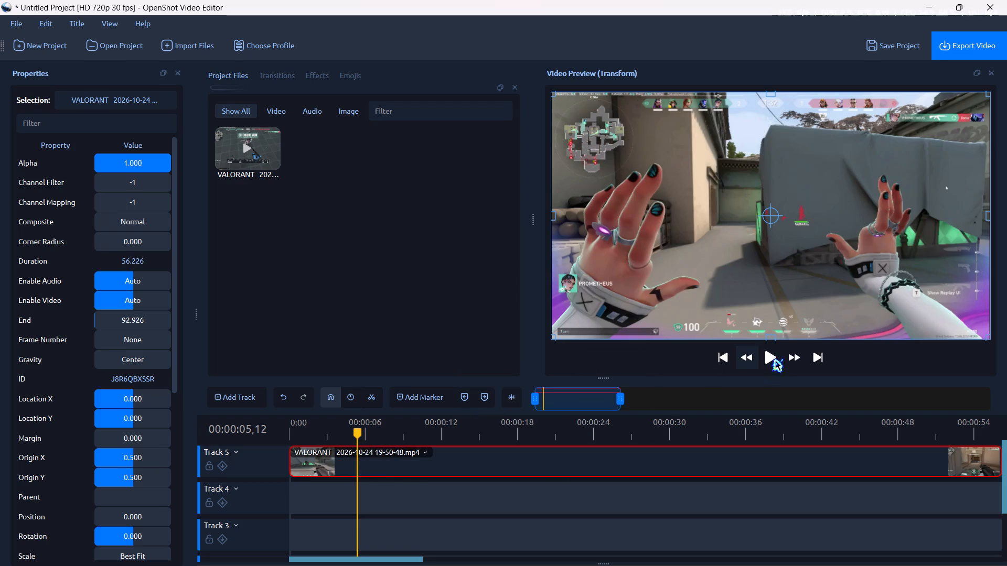
{"action": "left_click", "coordinate": [776, 356]}
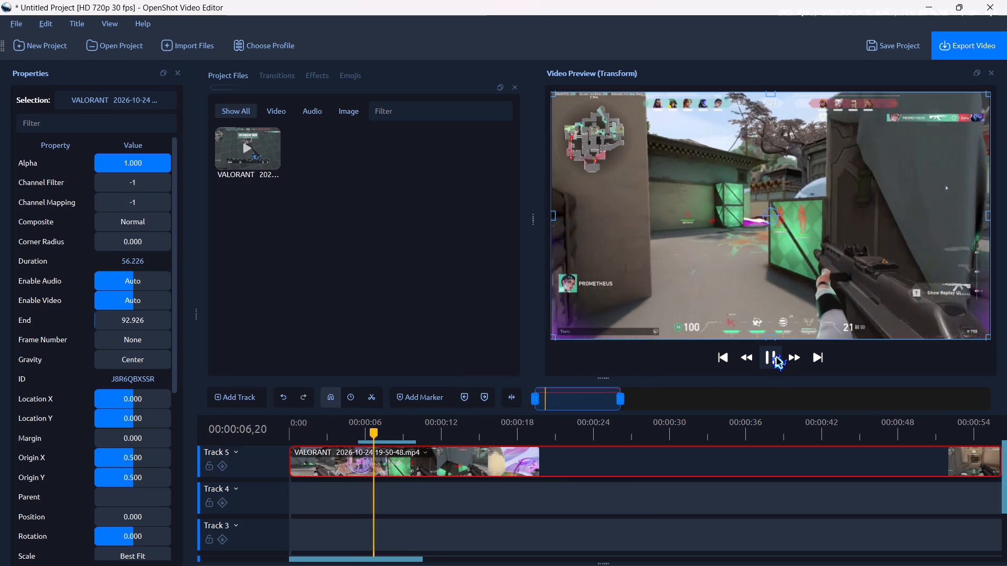
{"action": "left_click", "coordinate": [776, 356]}
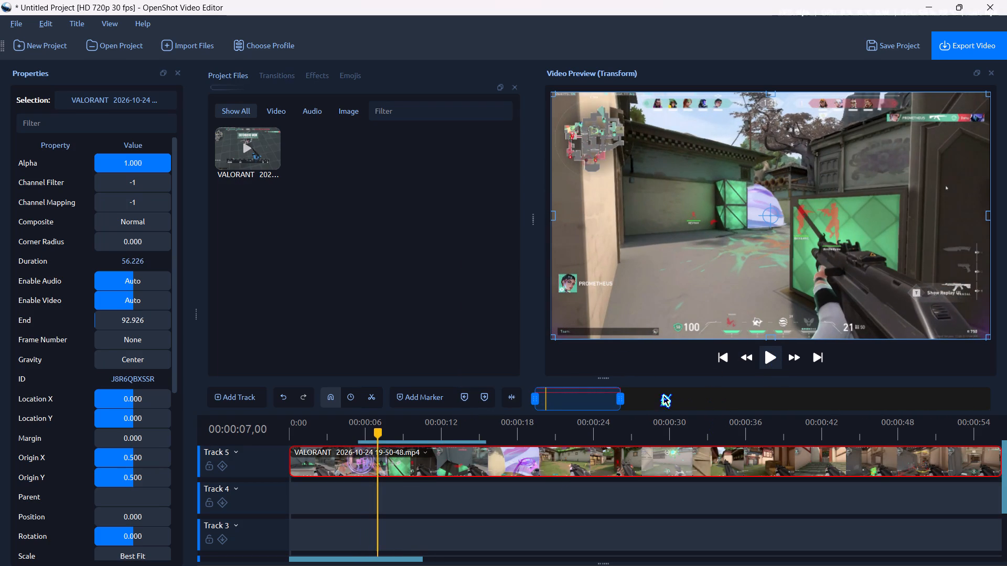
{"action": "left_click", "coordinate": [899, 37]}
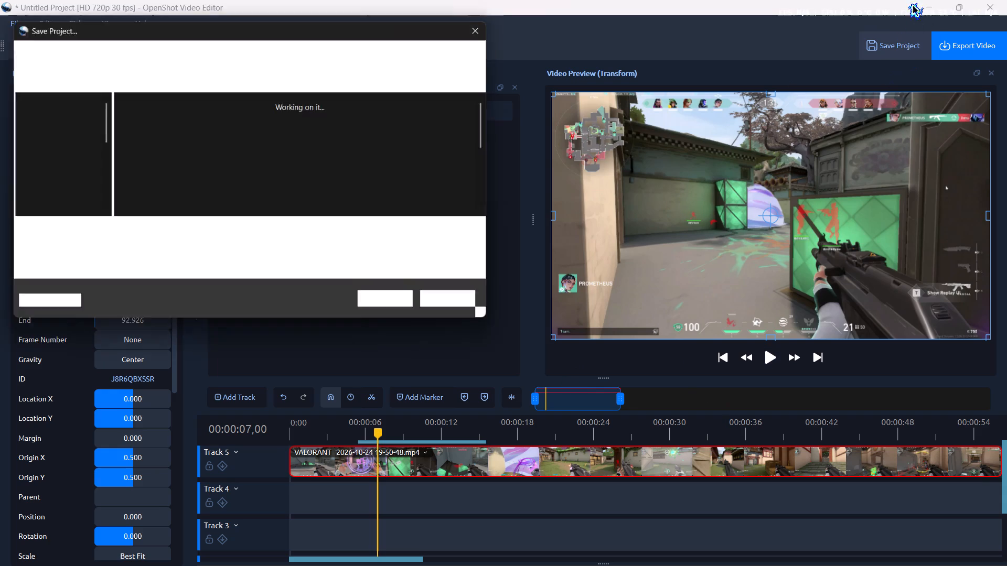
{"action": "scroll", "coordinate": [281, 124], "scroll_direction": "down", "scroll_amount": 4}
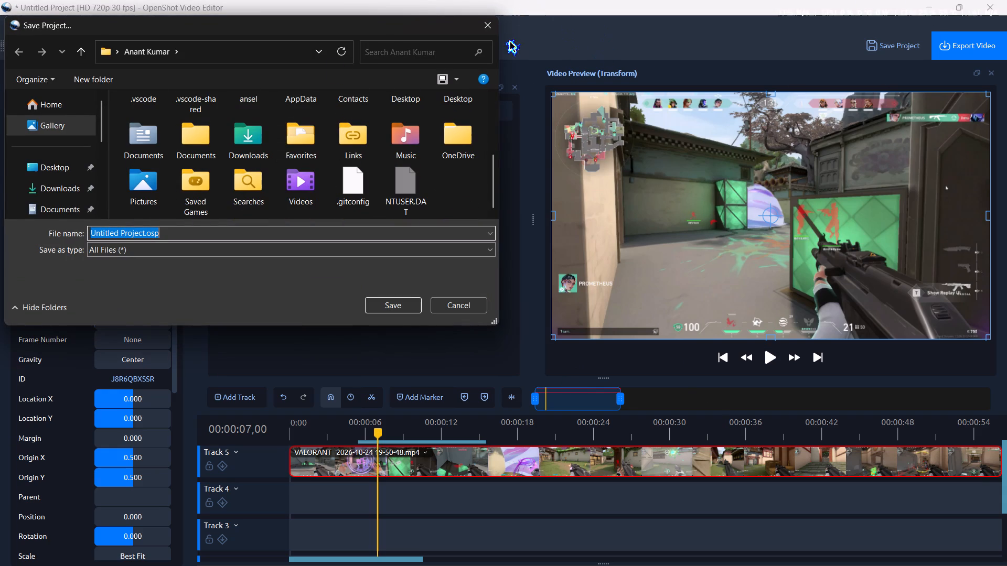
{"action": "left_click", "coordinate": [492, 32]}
Open the video export settings and set the export target to MKV (h.264 qsv).
{"action": "left_click", "coordinate": [966, 37]}
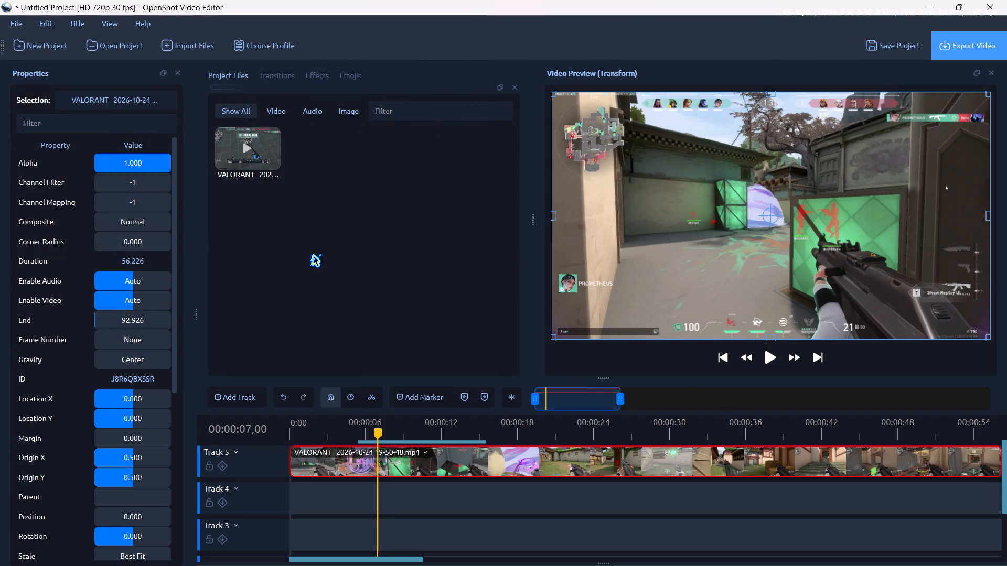
{"action": "left_click", "coordinate": [972, 43]}
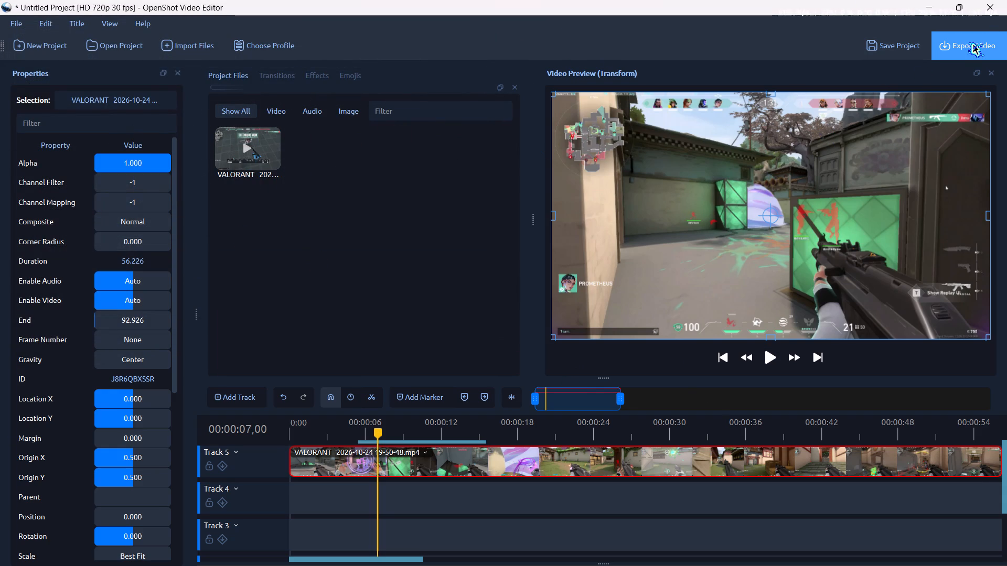
{"action": "double_click", "coordinate": [972, 43]}
{"action": "scroll", "coordinate": [950, 101], "scroll_direction": "down", "scroll_amount": 1}
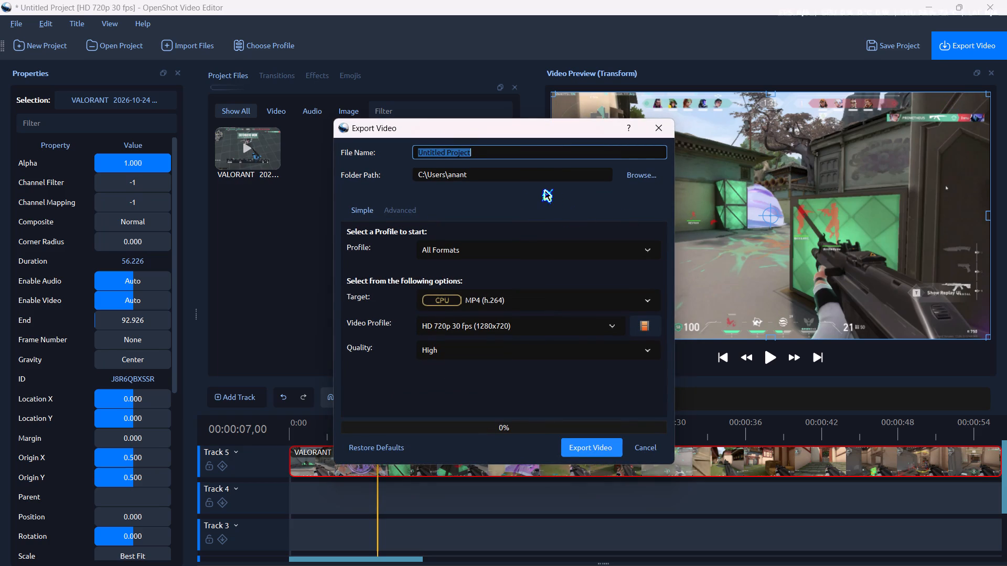
{"action": "left_click", "coordinate": [528, 293]}
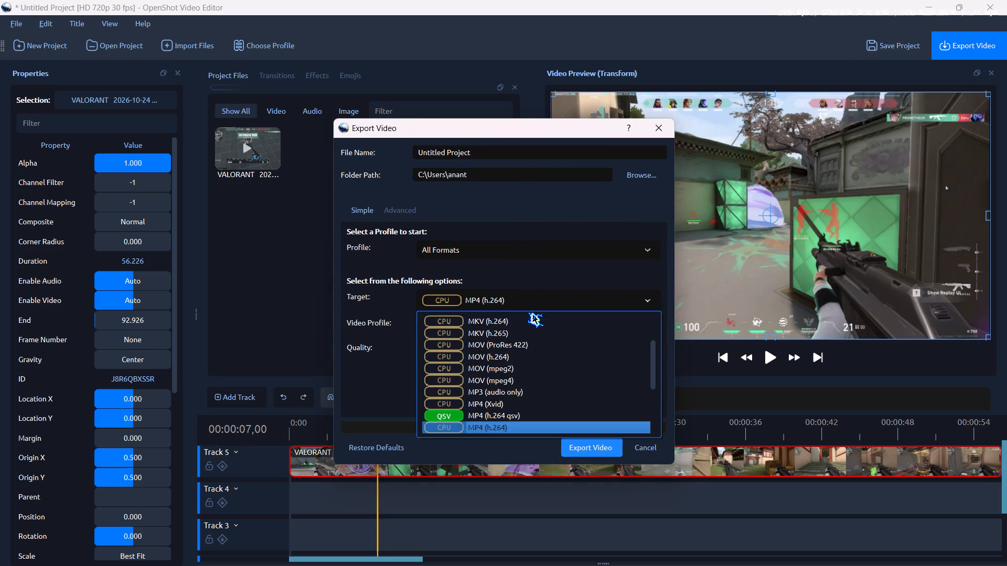
{"action": "scroll", "coordinate": [535, 360], "scroll_direction": "down", "scroll_amount": 4}
{"action": "scroll", "coordinate": [535, 360], "scroll_direction": "up", "scroll_amount": 1}
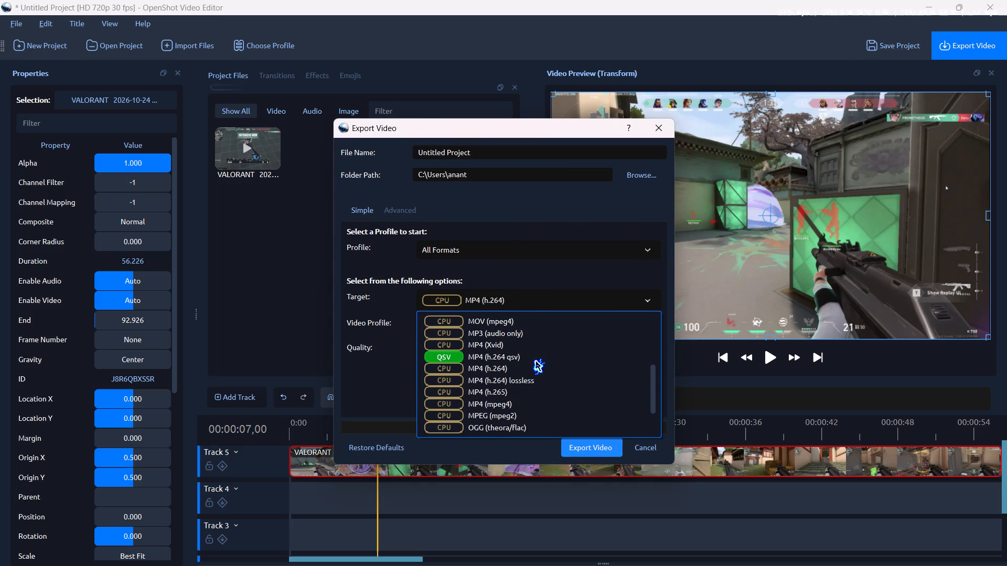
{"action": "scroll", "coordinate": [535, 360], "scroll_direction": "up", "scroll_amount": 1}
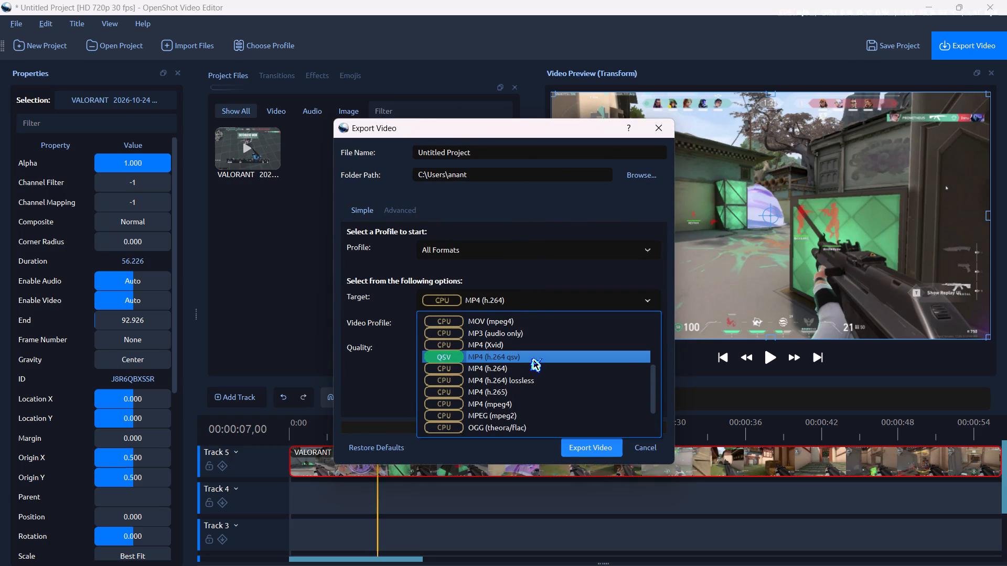
{"action": "scroll", "coordinate": [534, 357], "scroll_direction": "down", "scroll_amount": 4}
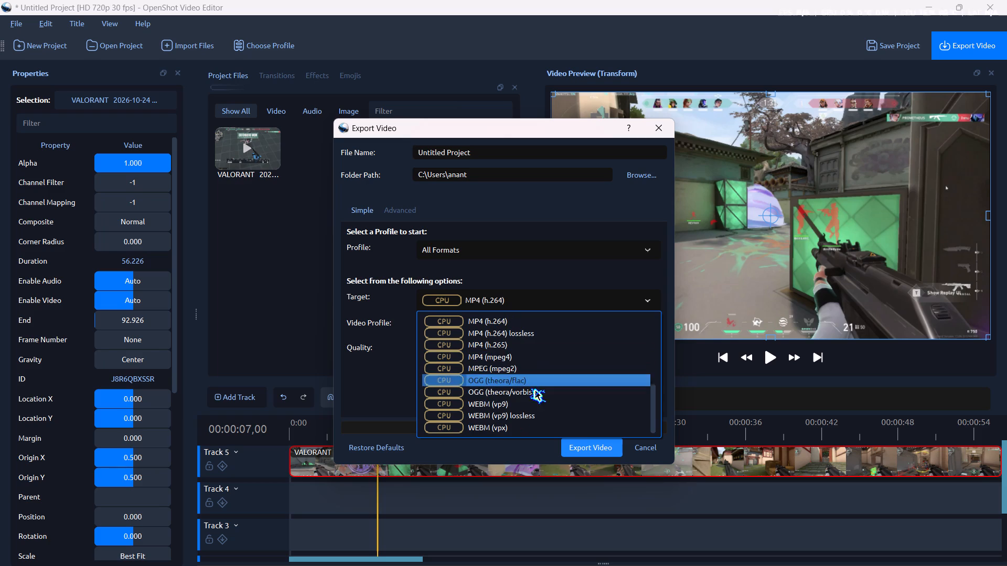
{"action": "scroll", "coordinate": [542, 334], "scroll_direction": "up", "scroll_amount": 5}
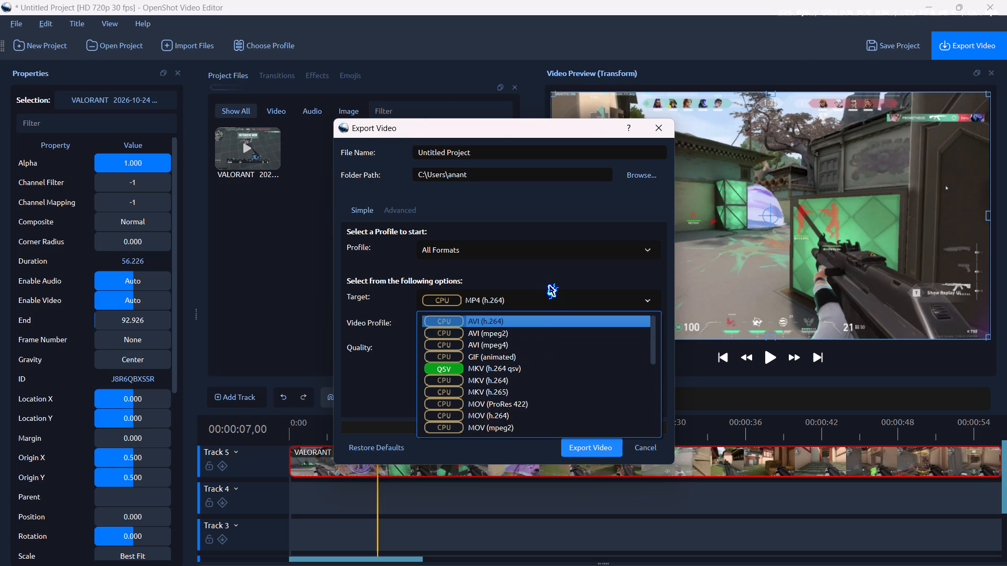
{"action": "left_click", "coordinate": [527, 371]}
Set the export's video profile to FHD Vertical 1080p 60 fps (1080x1920).
{"action": "left_click", "coordinate": [562, 326]}
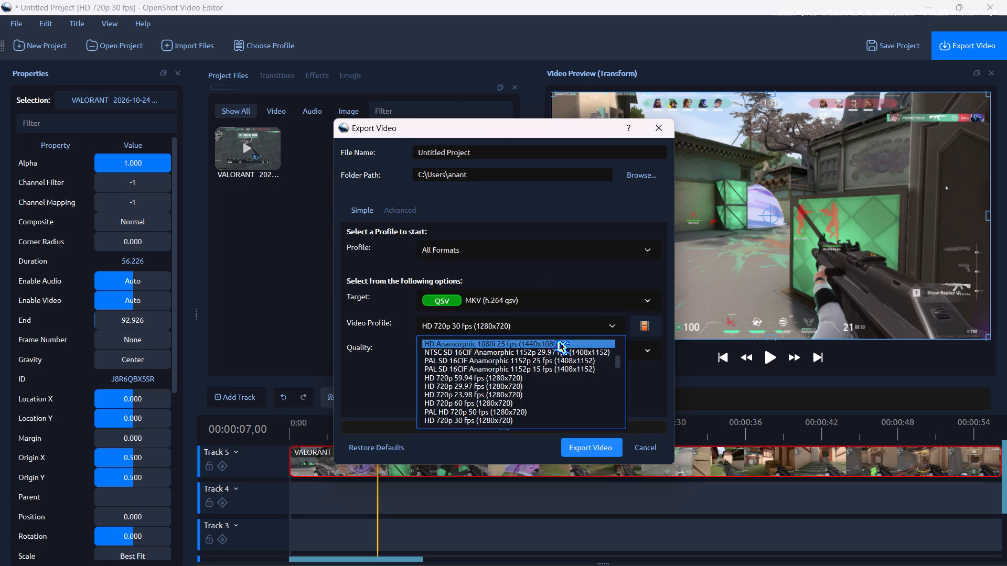
{"action": "scroll", "coordinate": [541, 399], "scroll_direction": "down", "scroll_amount": 1}
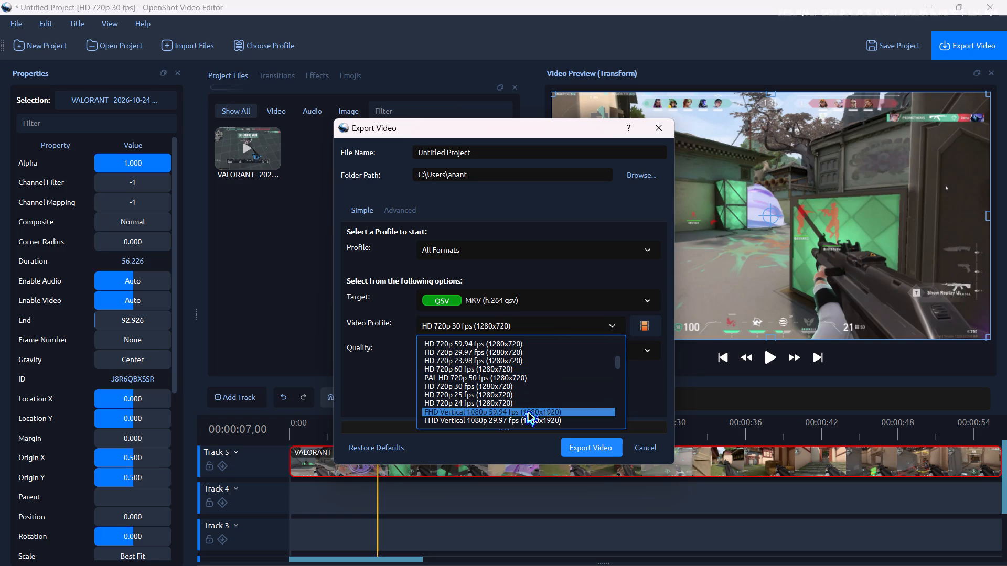
{"action": "scroll", "coordinate": [525, 360], "scroll_direction": "down", "scroll_amount": 1}
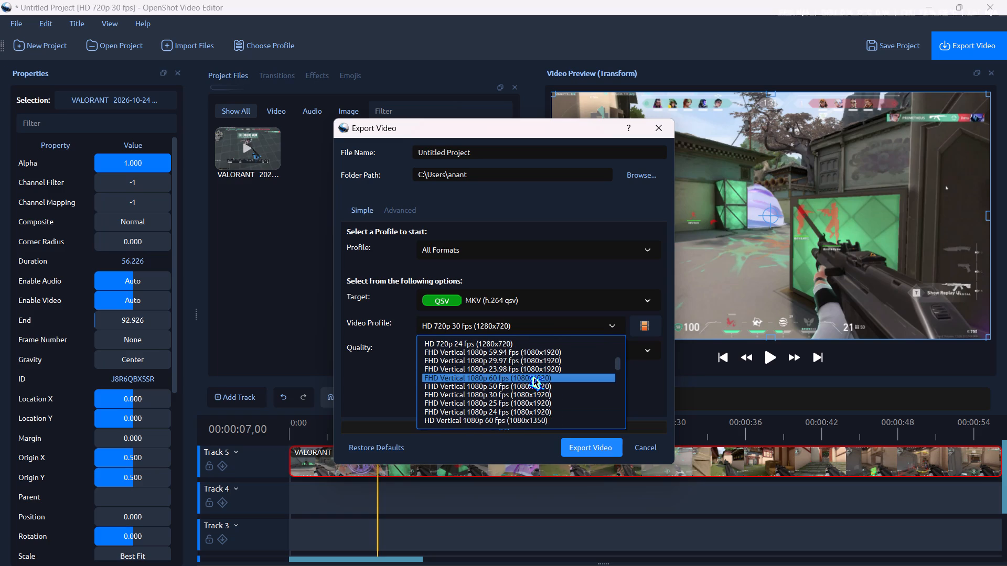
{"action": "left_click", "coordinate": [533, 376]}
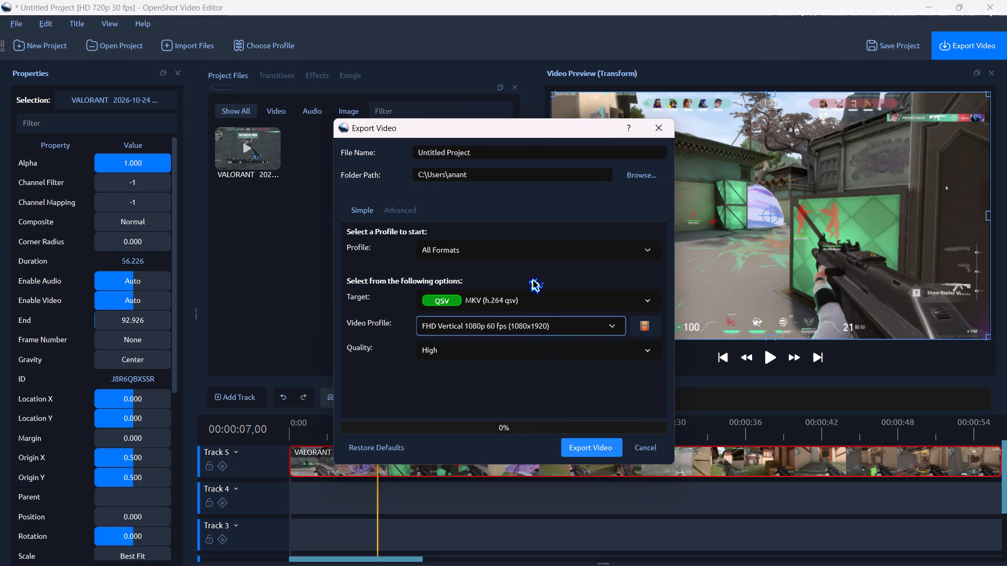
{"action": "scroll", "coordinate": [532, 279], "scroll_direction": "up", "scroll_amount": 1}
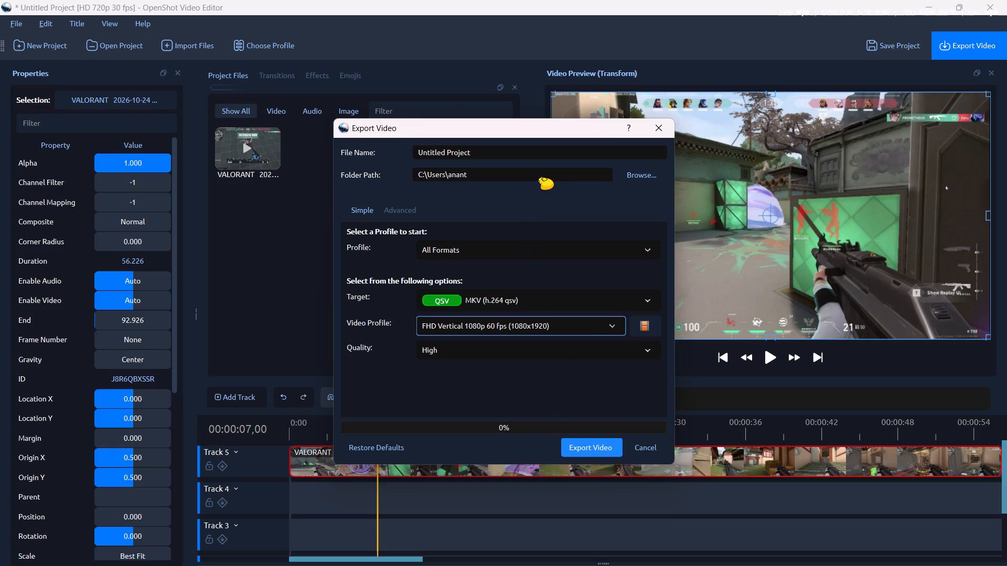
Set the export folder to H:/Captures/edit.
{"action": "left_click", "coordinate": [642, 175]}
{"action": "scroll", "coordinate": [404, 304], "scroll_direction": "down", "scroll_amount": 5}
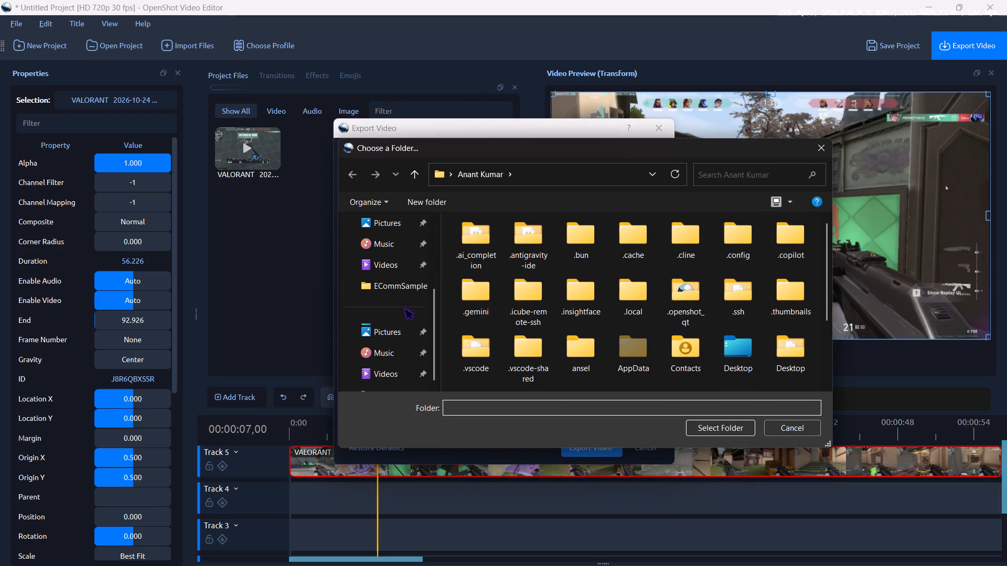
{"action": "left_click", "coordinate": [410, 332]}
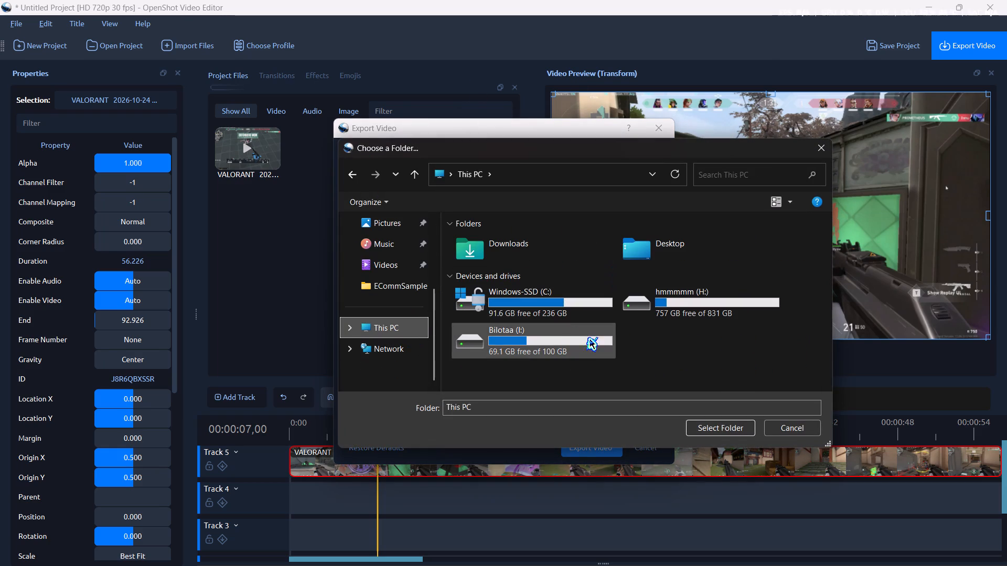
{"action": "double_click", "coordinate": [678, 285]}
{"action": "left_click", "coordinate": [514, 251]}
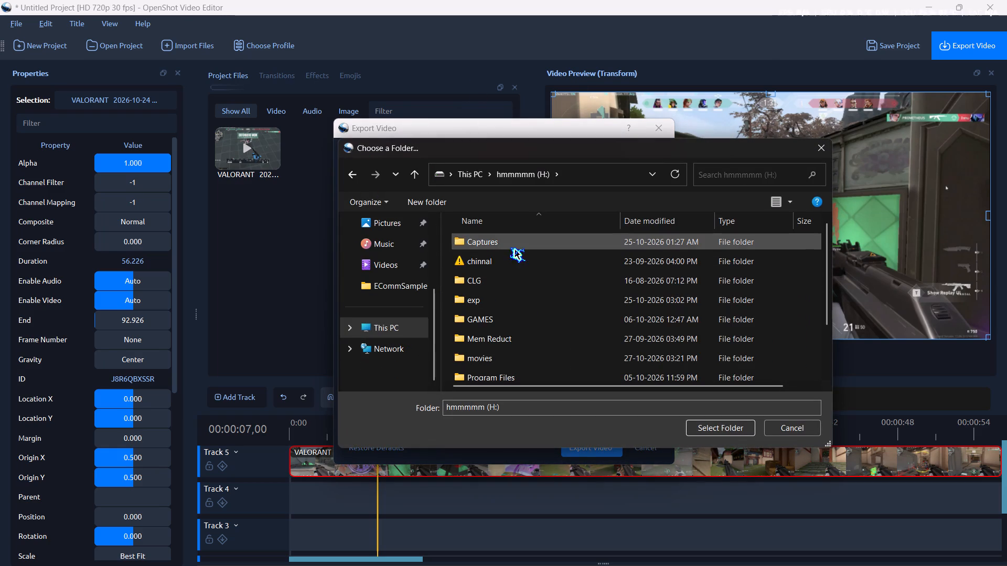
{"action": "left_click", "coordinate": [514, 248]}
{"action": "double_click", "coordinate": [514, 248]}
{"action": "double_click", "coordinate": [490, 262]}
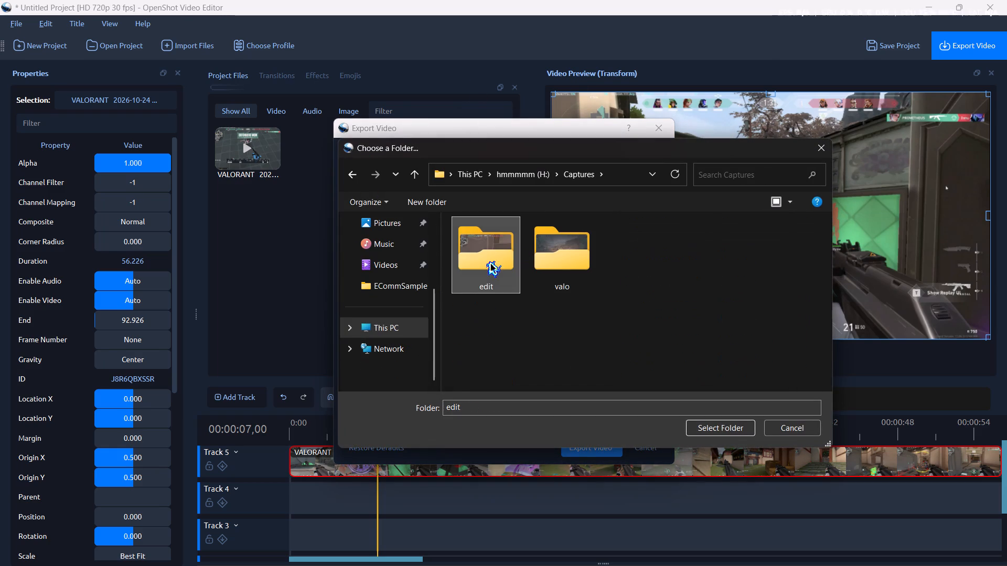
{"action": "left_click", "coordinate": [705, 429]}
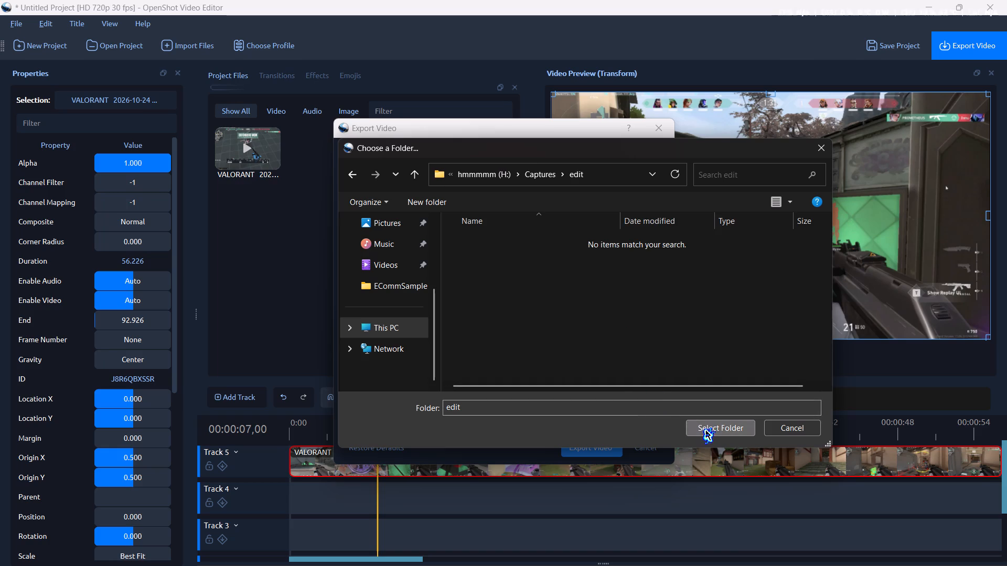
Name the export file clove_ace1 and start exporting the video.
{"action": "left_click_drag", "start_coordinate": [488, 158], "coordinate": [362, 164]}
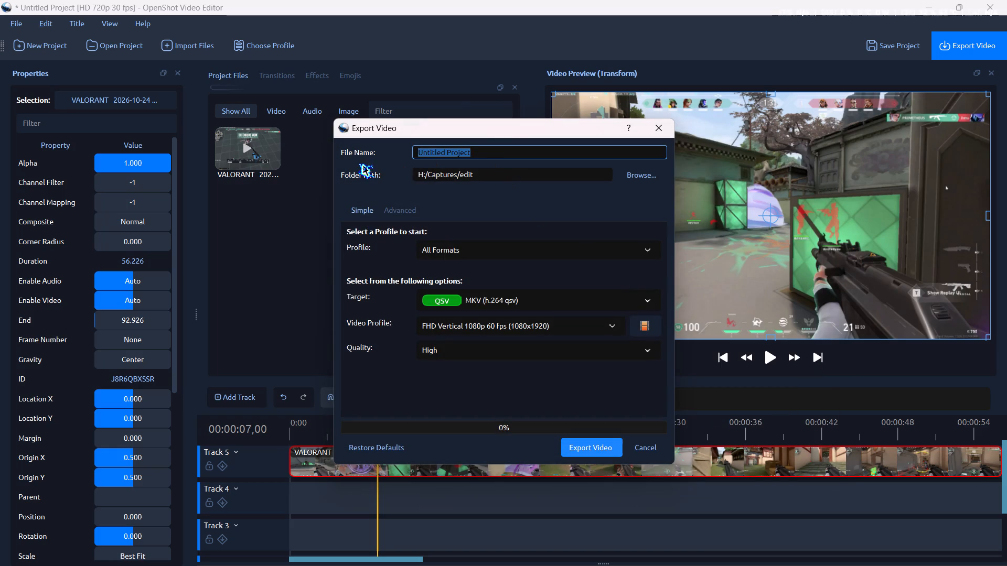
{"action": "type", "text": "clove"}
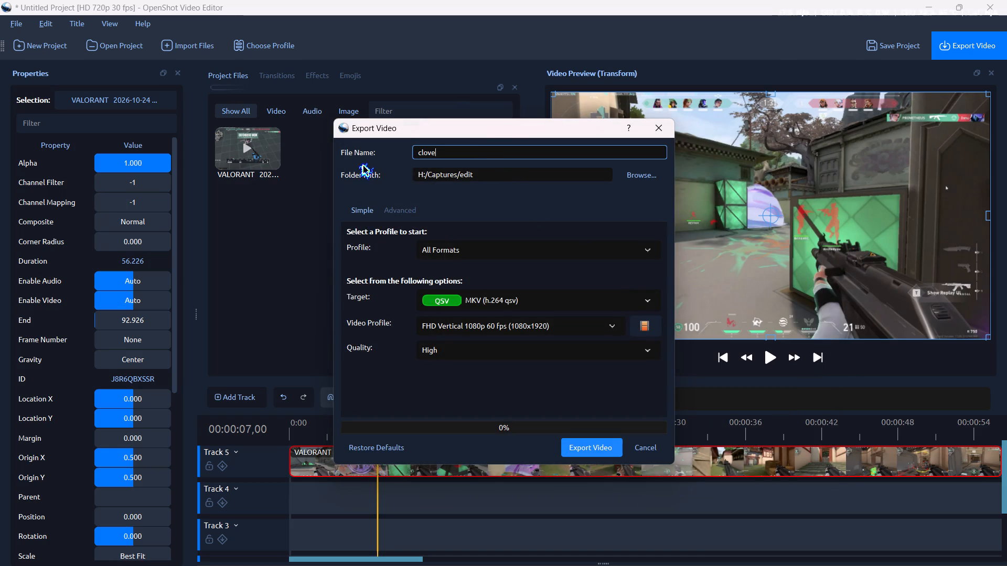
{"action": "type", "text": "_ace"}
{"action": "key", "text": "1"}
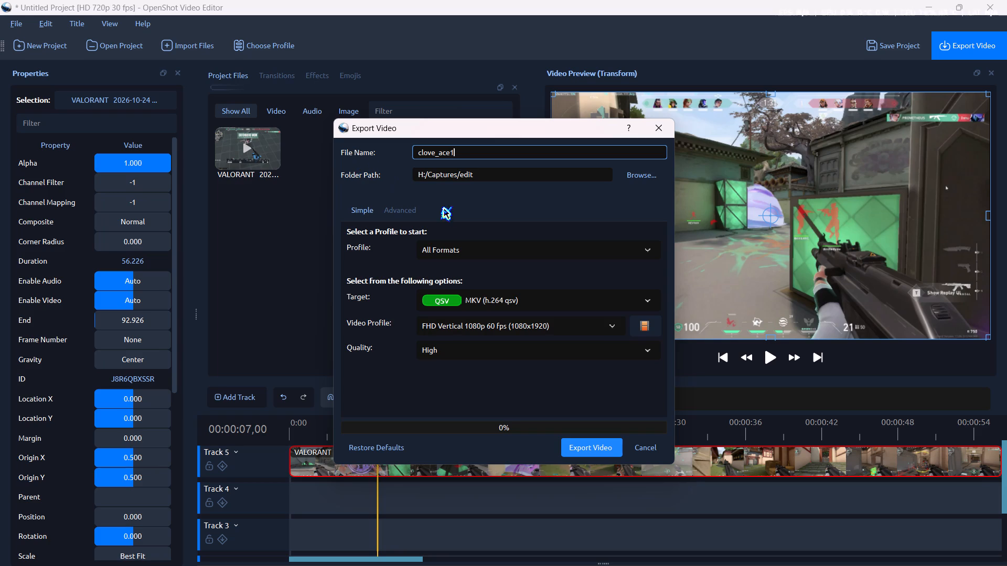
{"action": "left_click", "coordinate": [566, 448]}
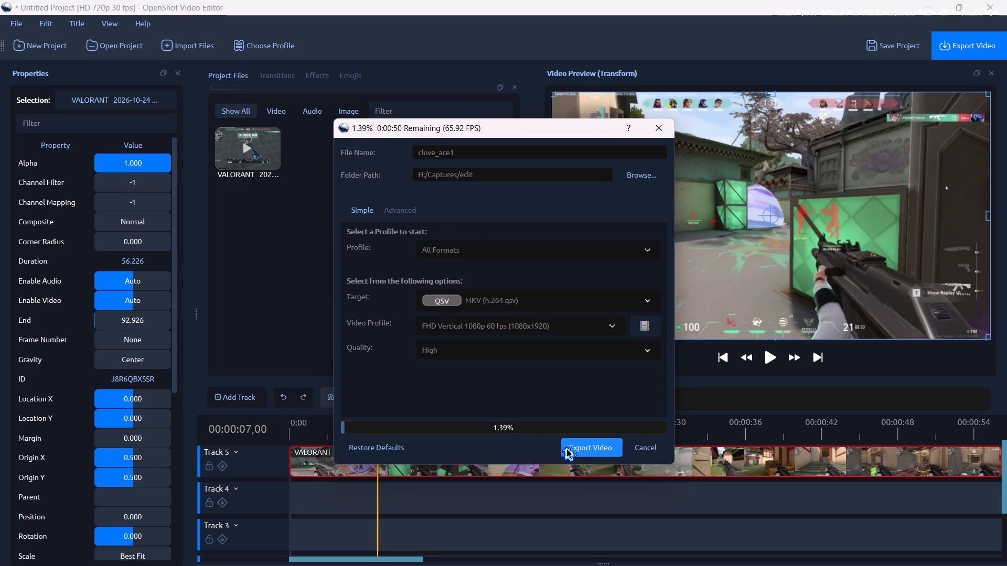
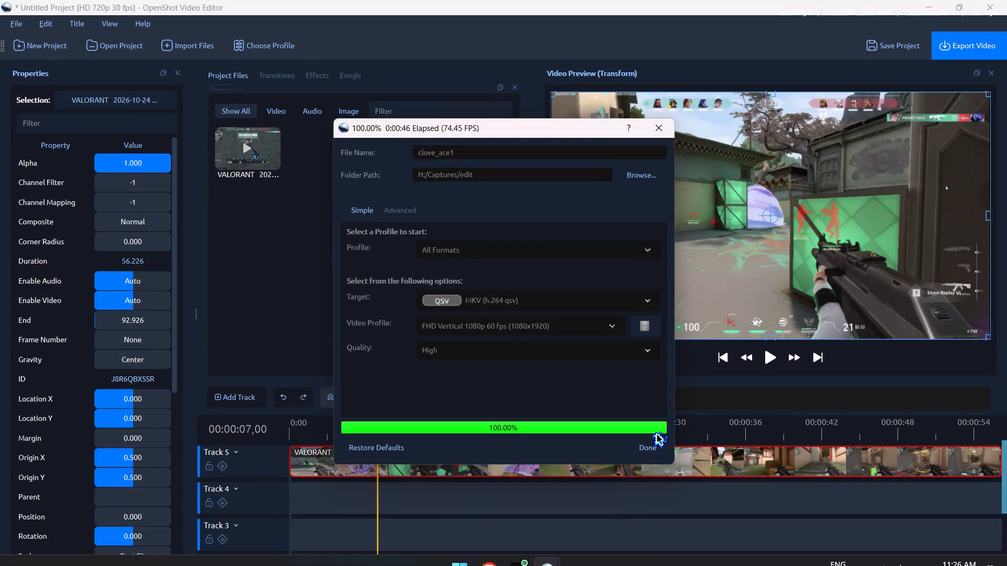
{"action": "left_click", "coordinate": [647, 445]}
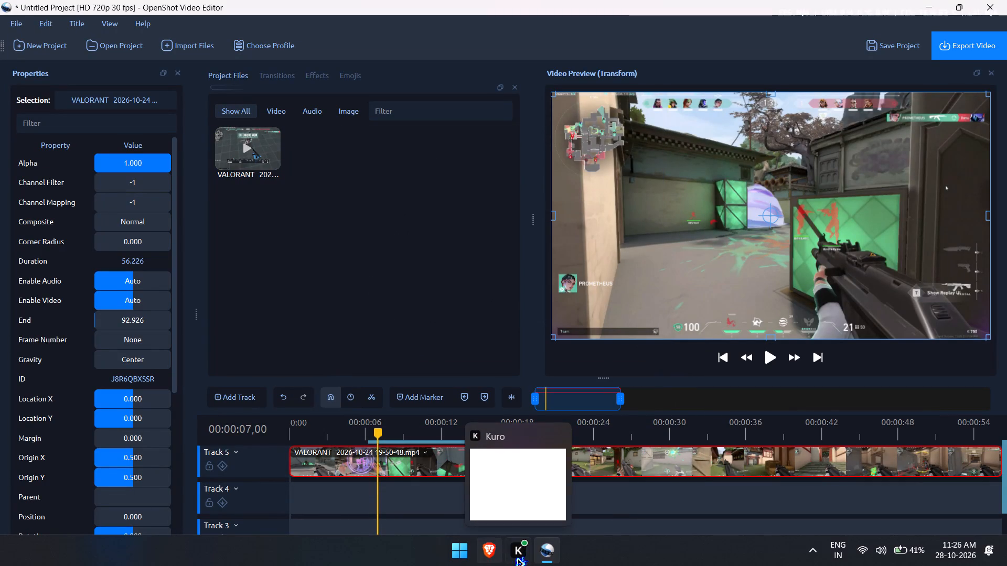
{"action": "left_click", "coordinate": [414, 459]}
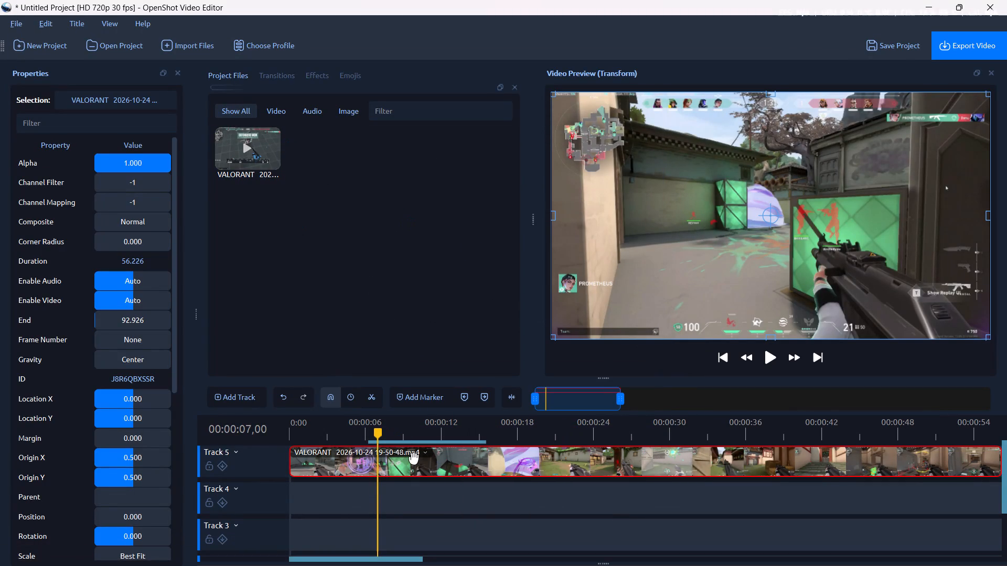
{"action": "key", "text": "Delete"}
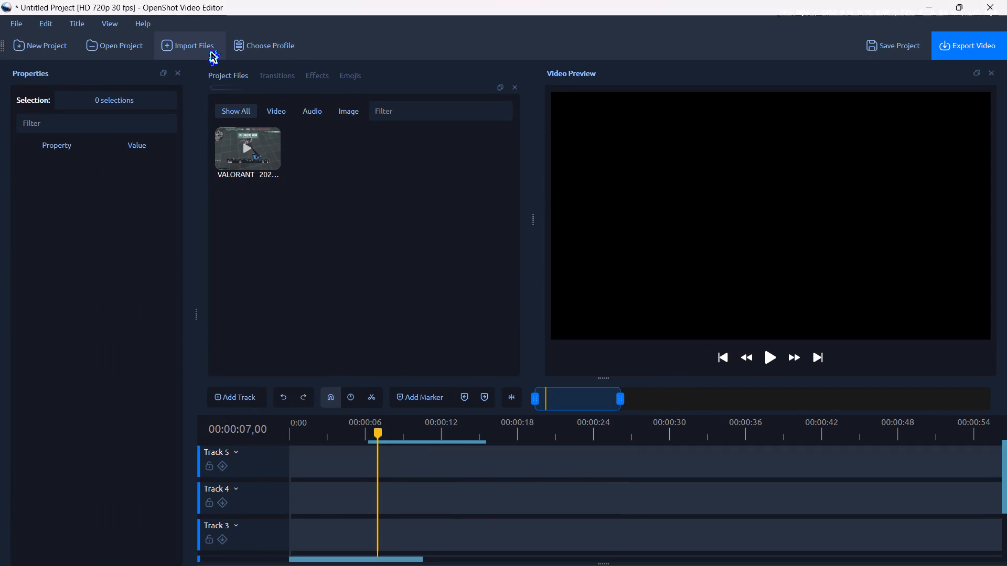
While choosing files to import from H:/Captures, move pisol ace 19-8.mp4 into the edit folder.
{"action": "left_click", "coordinate": [207, 50]}
{"action": "scroll", "coordinate": [389, 199], "scroll_direction": "down", "scroll_amount": 5}
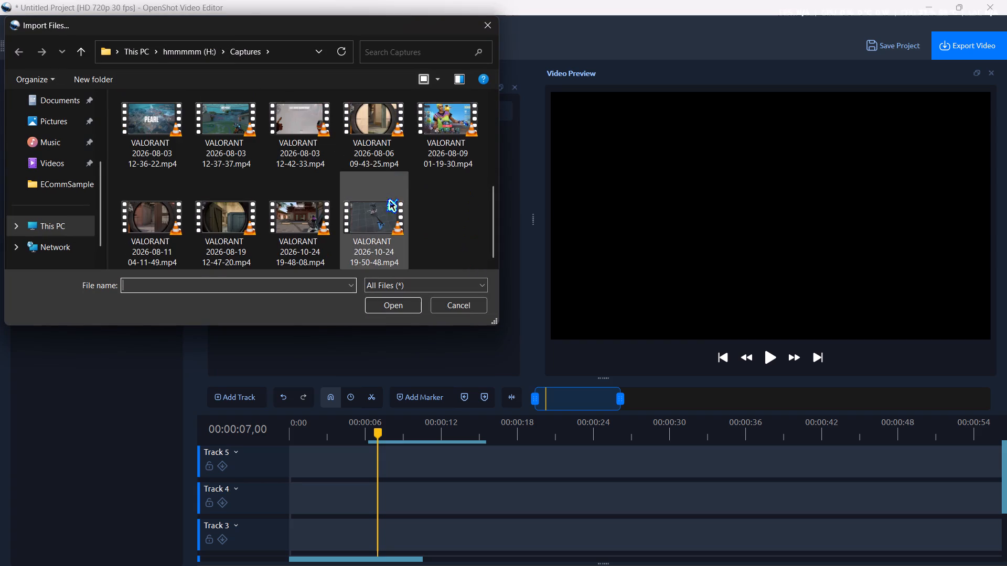
{"action": "scroll", "coordinate": [443, 208], "scroll_direction": "up", "scroll_amount": 4}
{"action": "left_click", "coordinate": [390, 162]}
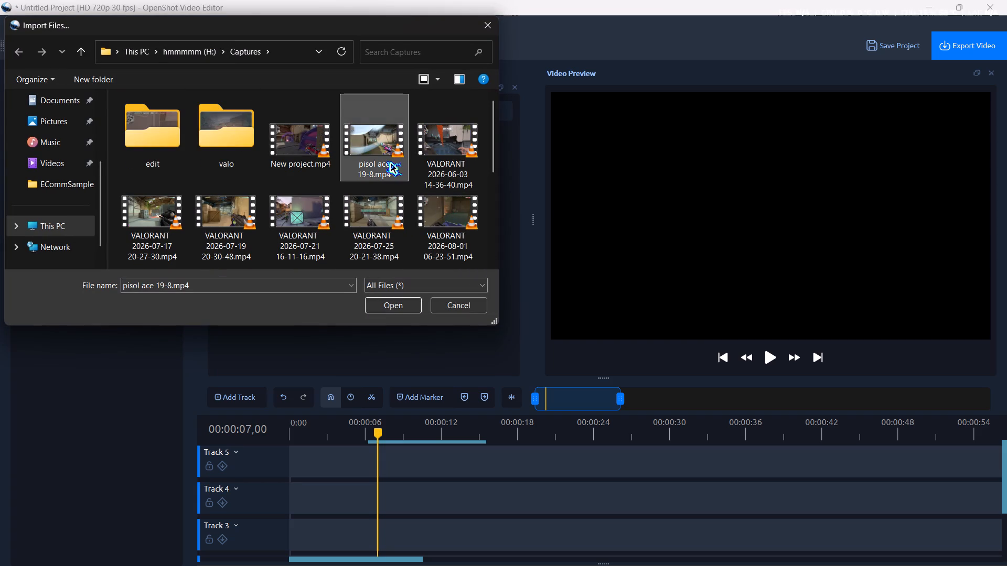
{"action": "left_click_drag", "start_coordinate": [390, 162], "coordinate": [143, 161]}
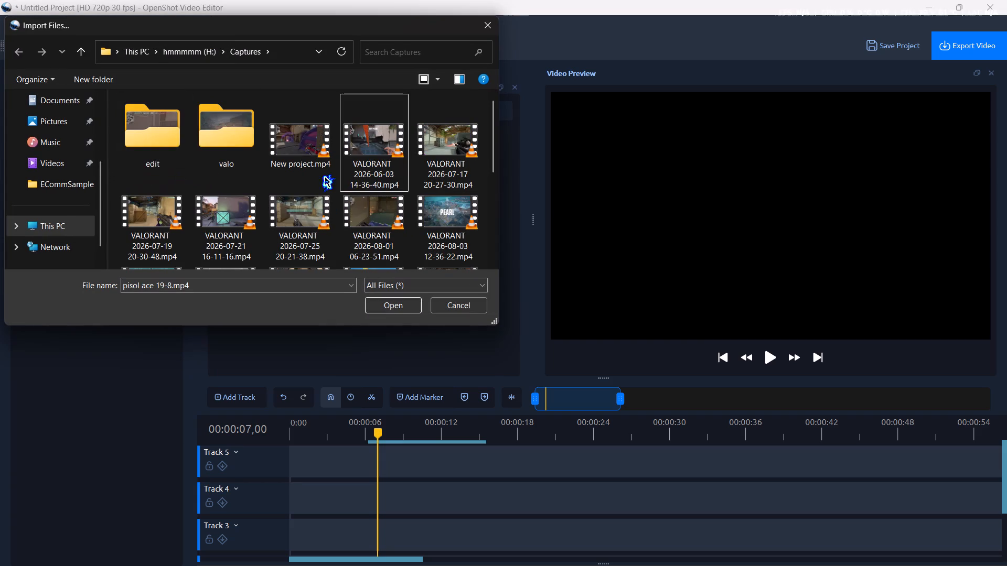
{"action": "scroll", "coordinate": [344, 187], "scroll_direction": "down", "scroll_amount": 3}
{"action": "double_click", "coordinate": [221, 221]}
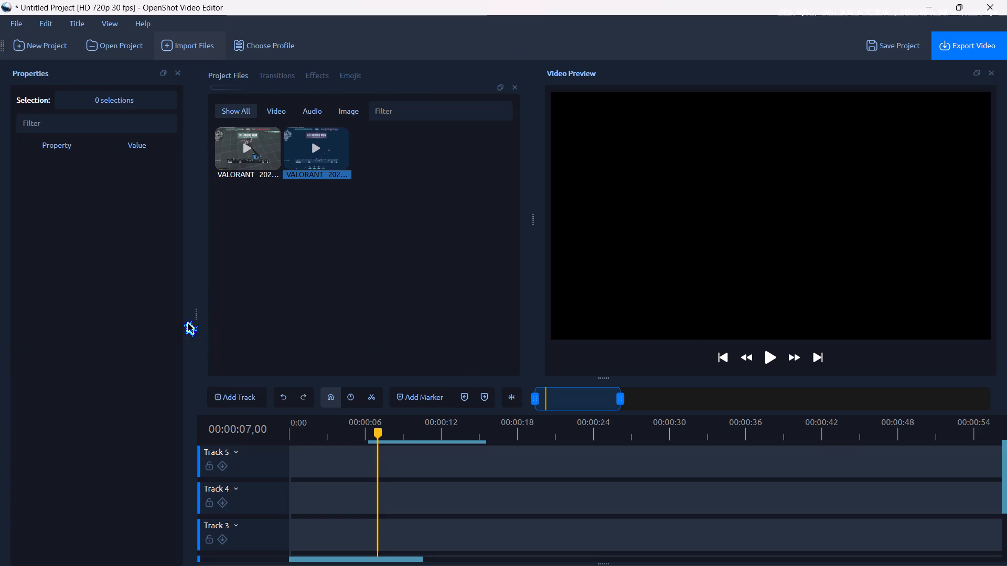
Close the Properties panel to widen the workspace.
{"action": "left_click", "coordinate": [178, 72]}
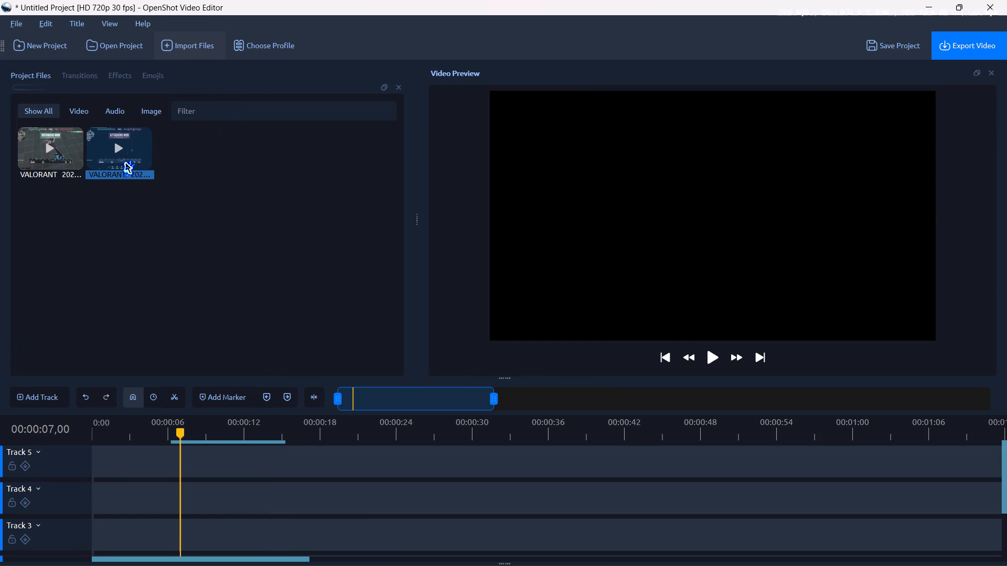
{"action": "left_click_drag", "start_coordinate": [125, 161], "coordinate": [85, 476]}
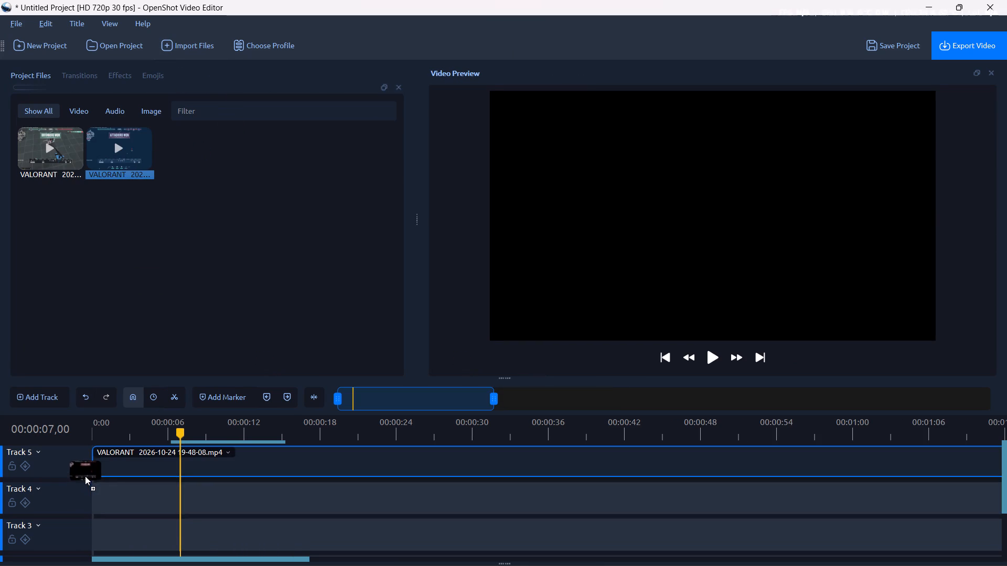
{"action": "left_click_drag", "start_coordinate": [85, 476], "coordinate": [85, 475]}
{"action": "scroll", "coordinate": [56, 514], "scroll_direction": "down", "scroll_amount": 4}
{"action": "scroll", "coordinate": [56, 514], "scroll_direction": "up", "scroll_amount": 7}
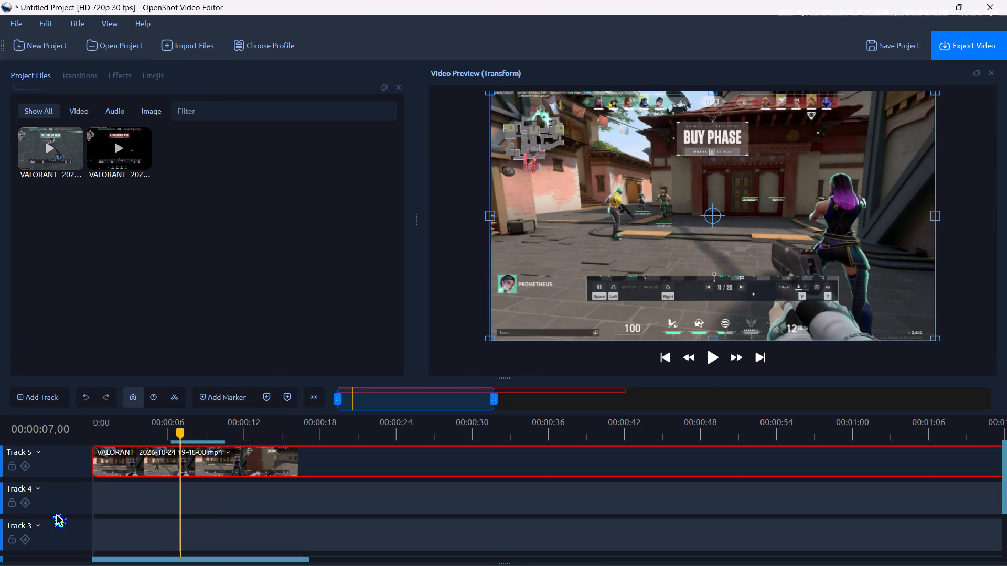
Play the new clip and examine its footage and full extent on the timeline.
{"action": "left_click", "coordinate": [705, 355]}
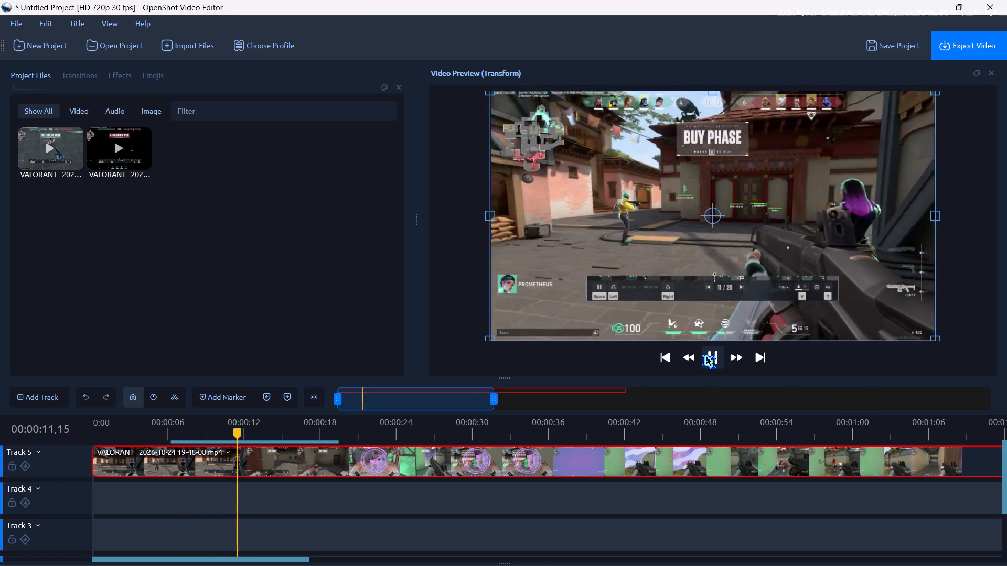
{"action": "scroll", "coordinate": [619, 503], "scroll_direction": "down", "scroll_amount": 2, "text": "ctrl"}
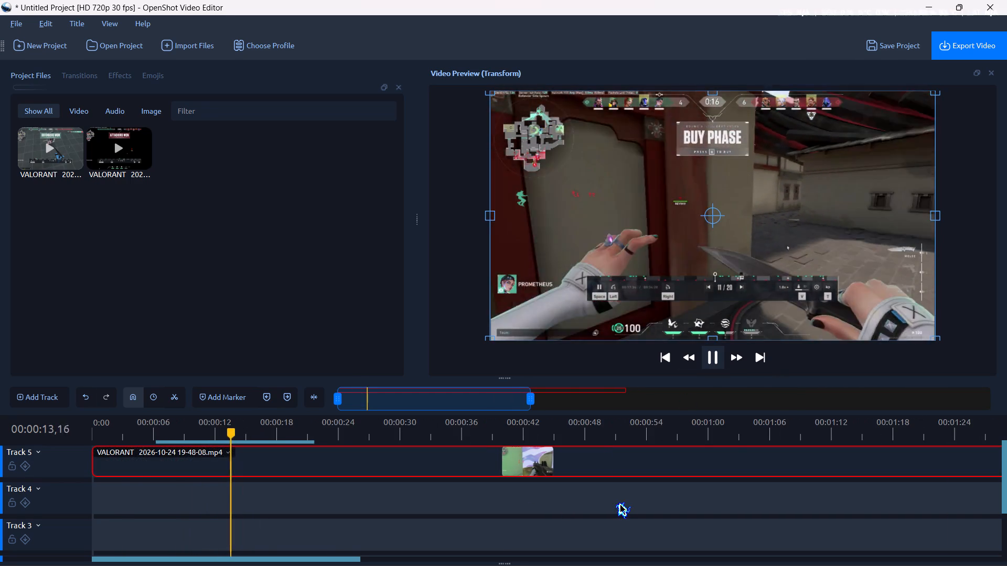
{"action": "scroll", "coordinate": [619, 503], "scroll_direction": "down", "scroll_amount": 3, "text": "ctrl"}
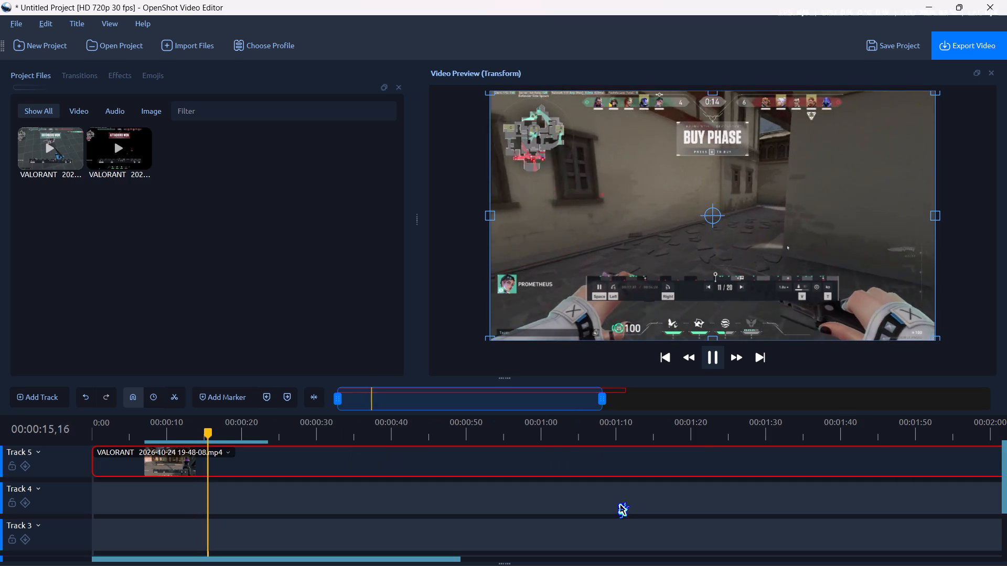
{"action": "scroll", "coordinate": [619, 503], "scroll_direction": "down", "scroll_amount": 4, "text": "ctrl"}
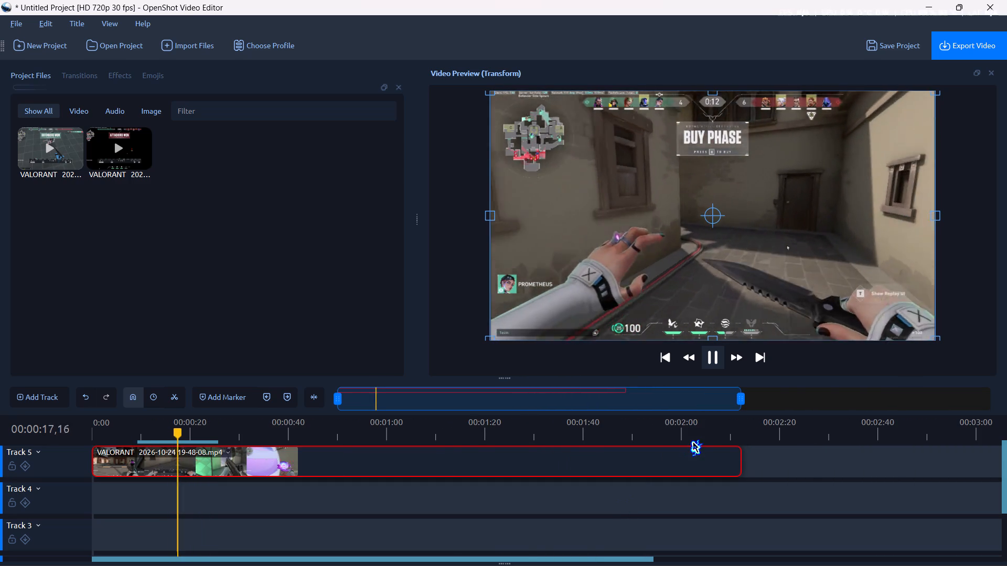
{"action": "scroll", "coordinate": [692, 441], "scroll_direction": "up", "scroll_amount": 2, "text": "ctrl"}
{"action": "scroll", "coordinate": [692, 441], "scroll_direction": "right", "scroll_amount": 4}
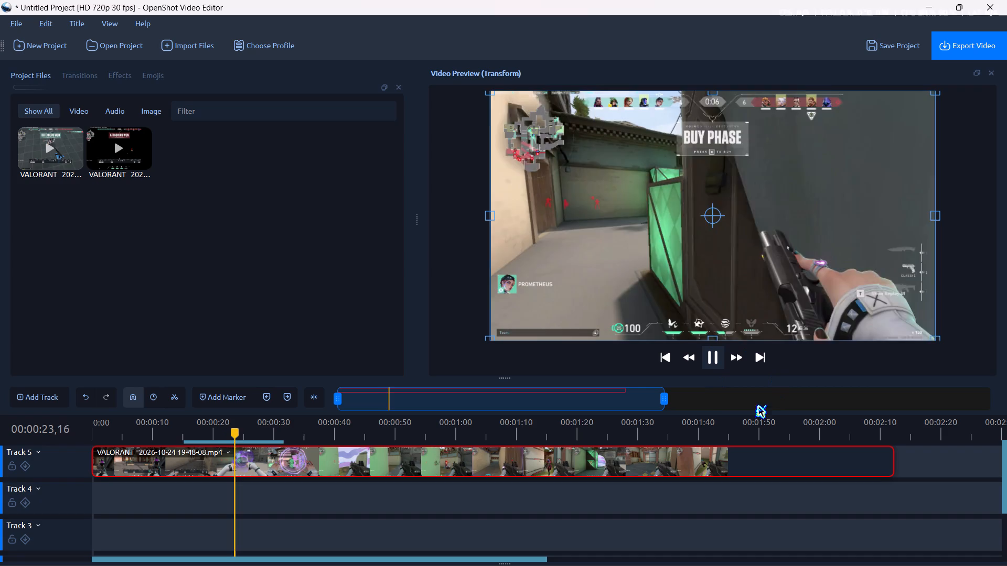
{"action": "scroll", "coordinate": [709, 361], "scroll_direction": "down", "scroll_amount": 1}
{"action": "scroll", "coordinate": [709, 361], "scroll_direction": "up", "scroll_amount": 1}
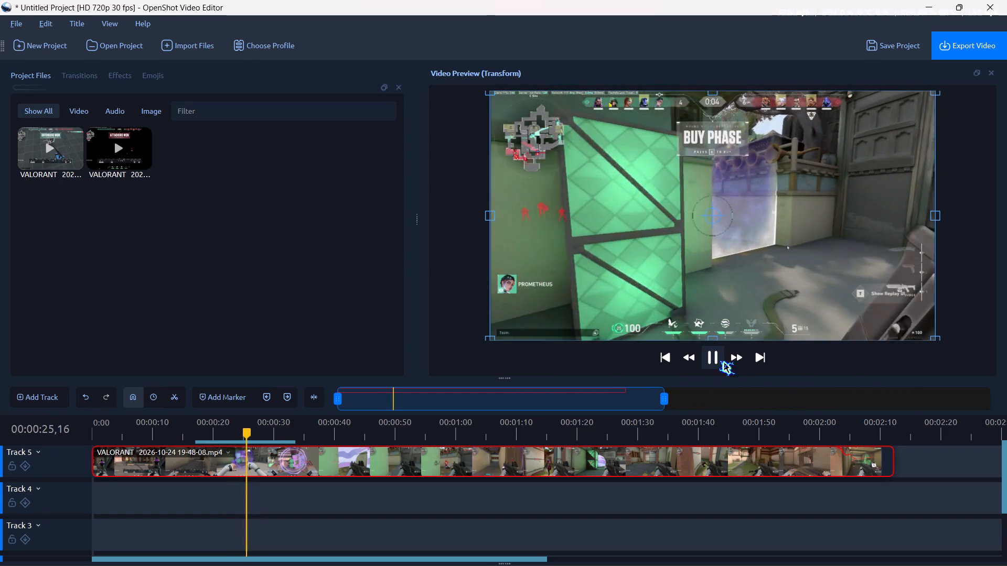
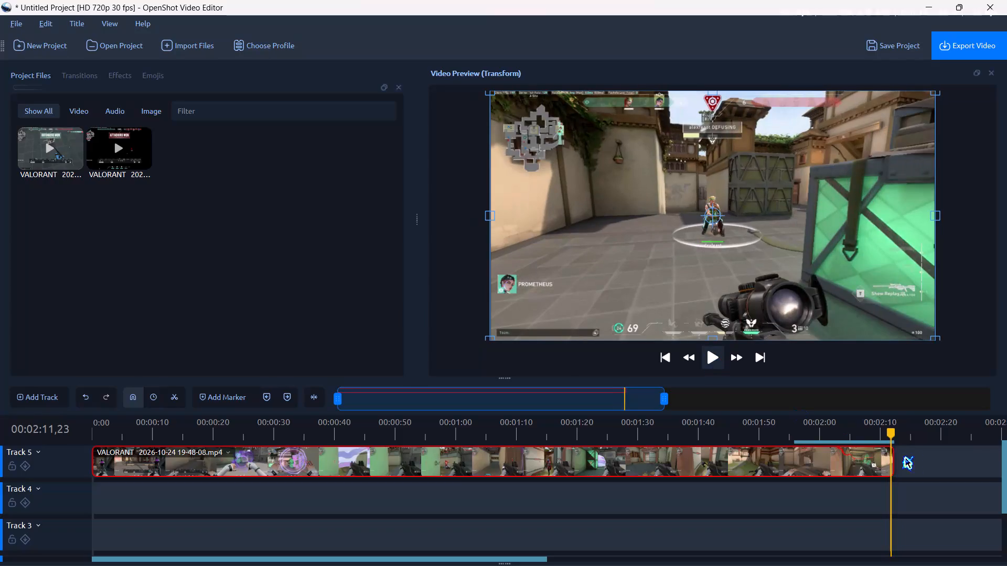
{"action": "left_click", "coordinate": [867, 429]}
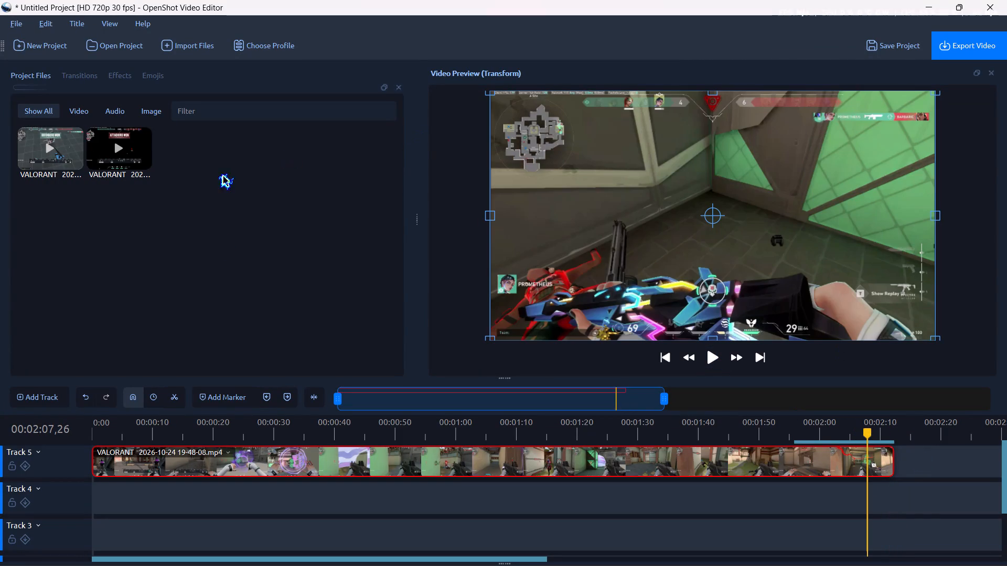
{"action": "left_click", "coordinate": [295, 452]}
{"action": "key", "text": "Delete"}
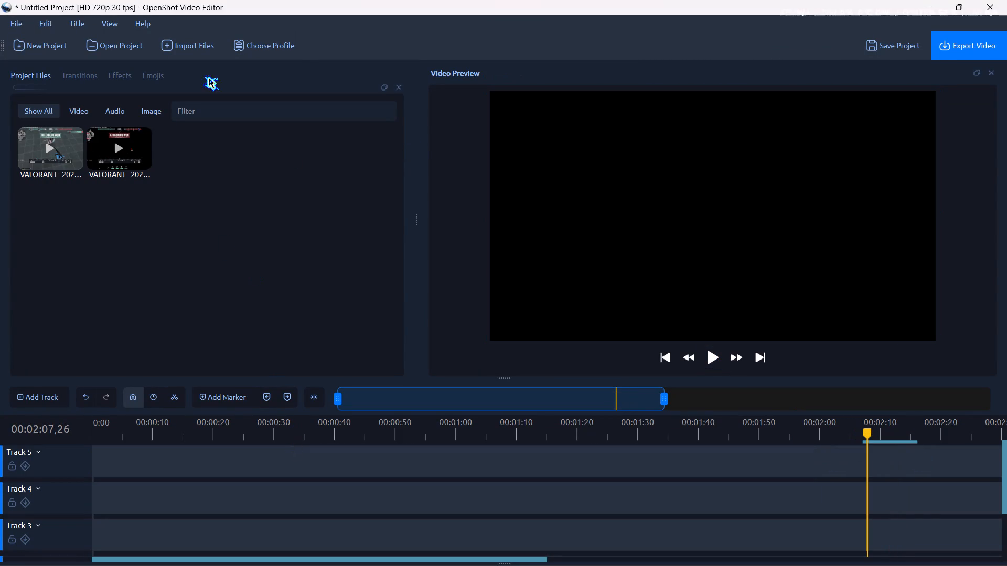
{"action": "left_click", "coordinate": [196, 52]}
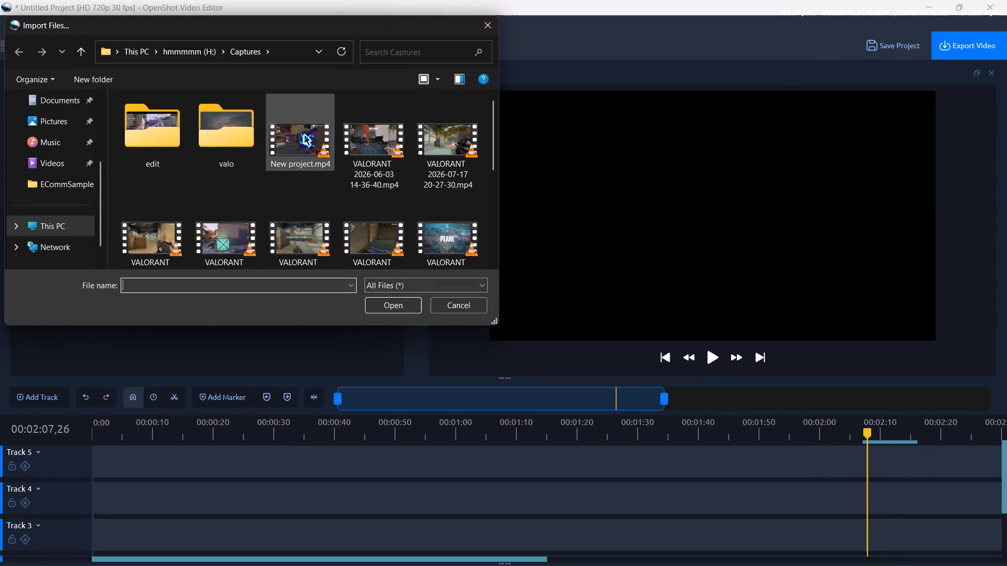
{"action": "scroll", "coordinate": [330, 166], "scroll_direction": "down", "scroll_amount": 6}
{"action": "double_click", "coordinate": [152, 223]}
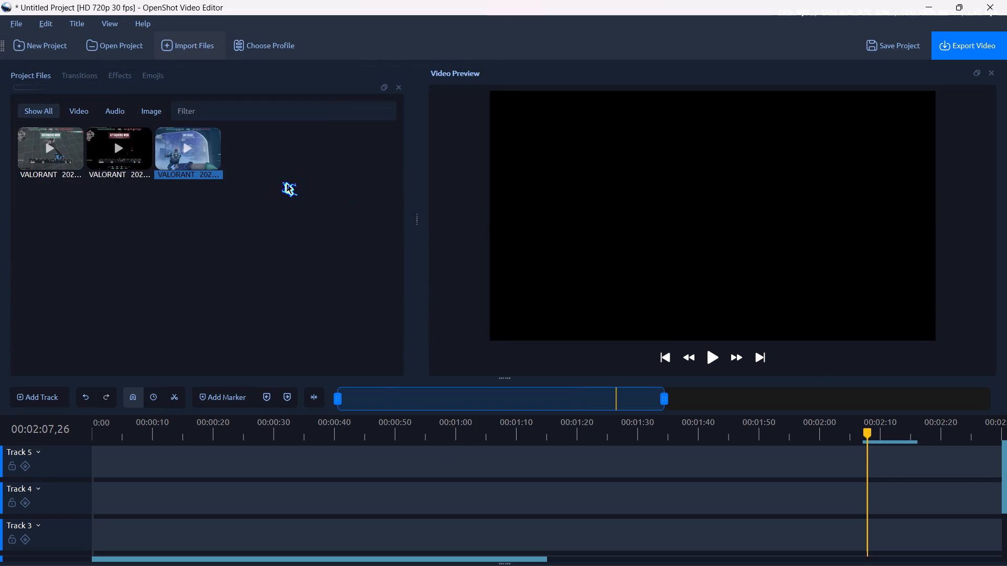
{"action": "left_click", "coordinate": [188, 144]}
{"action": "left_click_drag", "start_coordinate": [188, 144], "coordinate": [140, 448]}
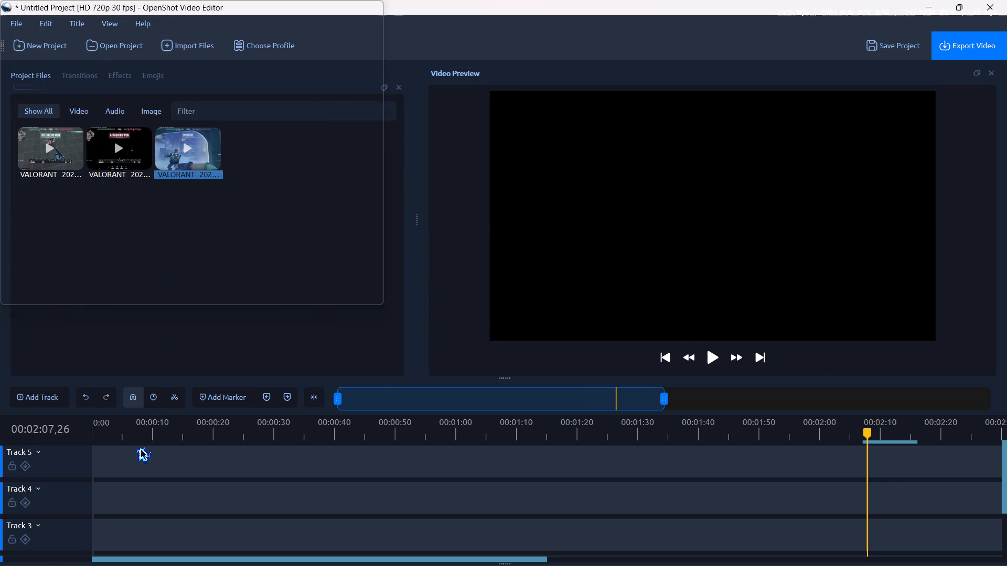
{"action": "left_click_drag", "start_coordinate": [140, 448], "coordinate": [125, 473]}
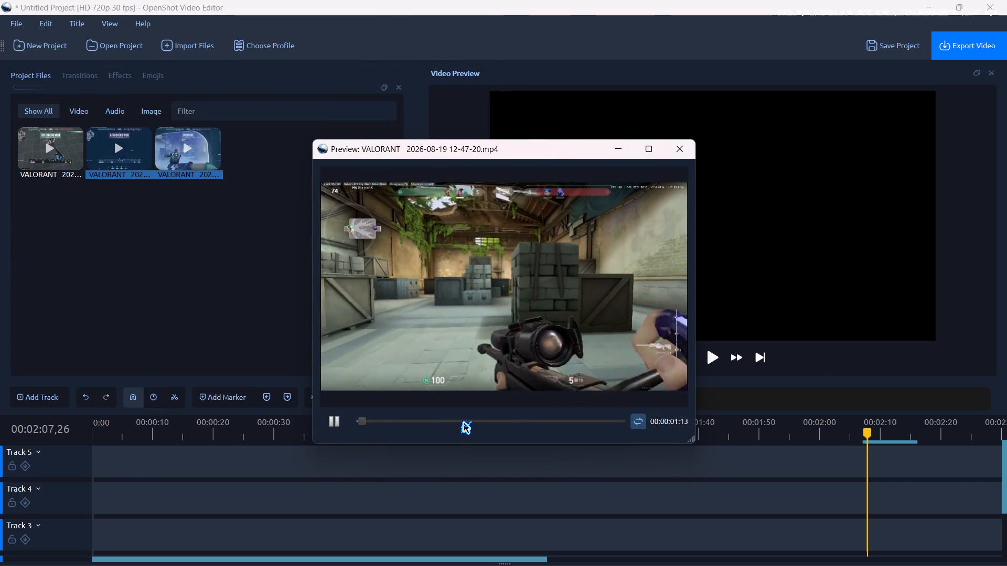
{"action": "left_click", "coordinate": [455, 421]}
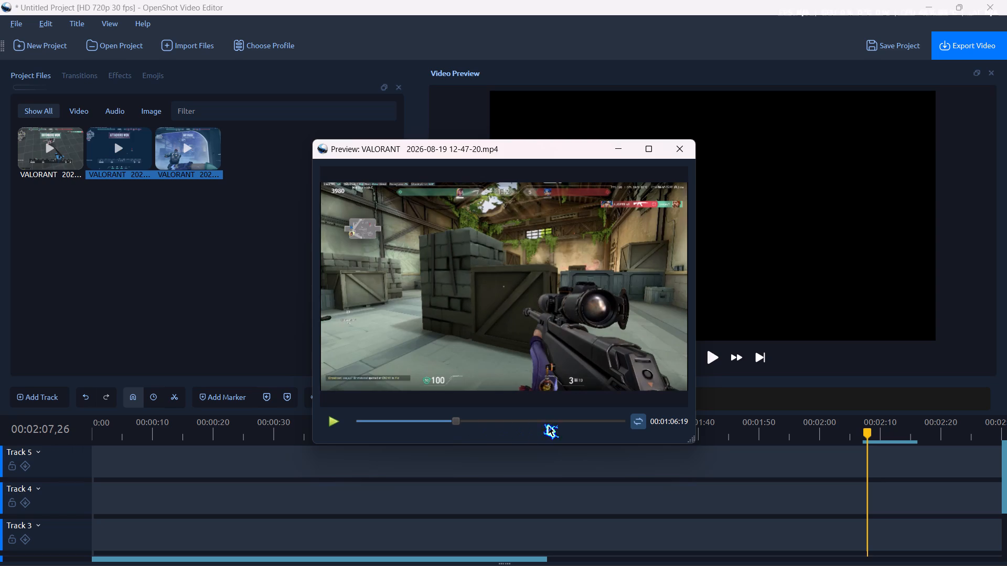
{"action": "left_click", "coordinate": [680, 153]}
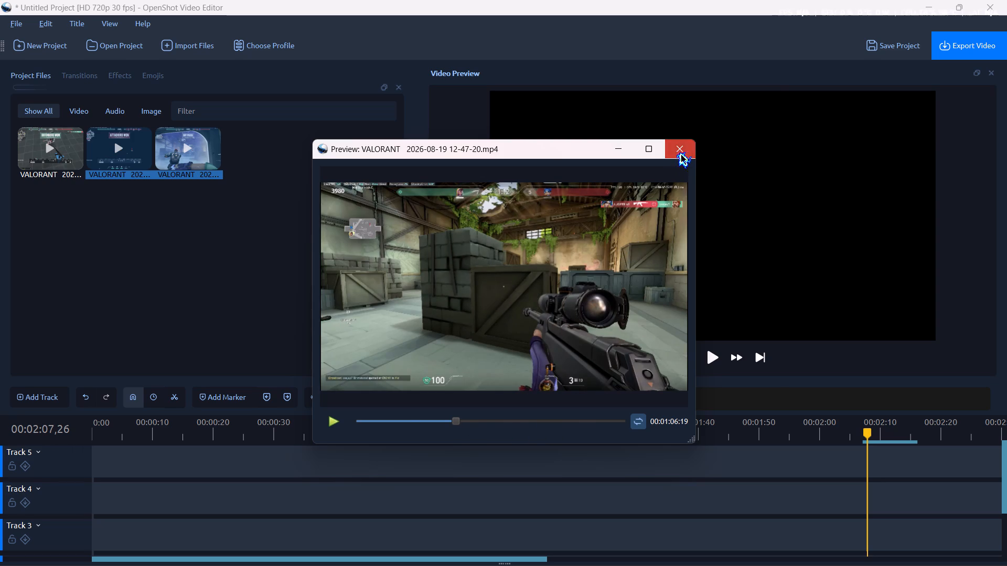
{"action": "left_click", "coordinate": [272, 186]}
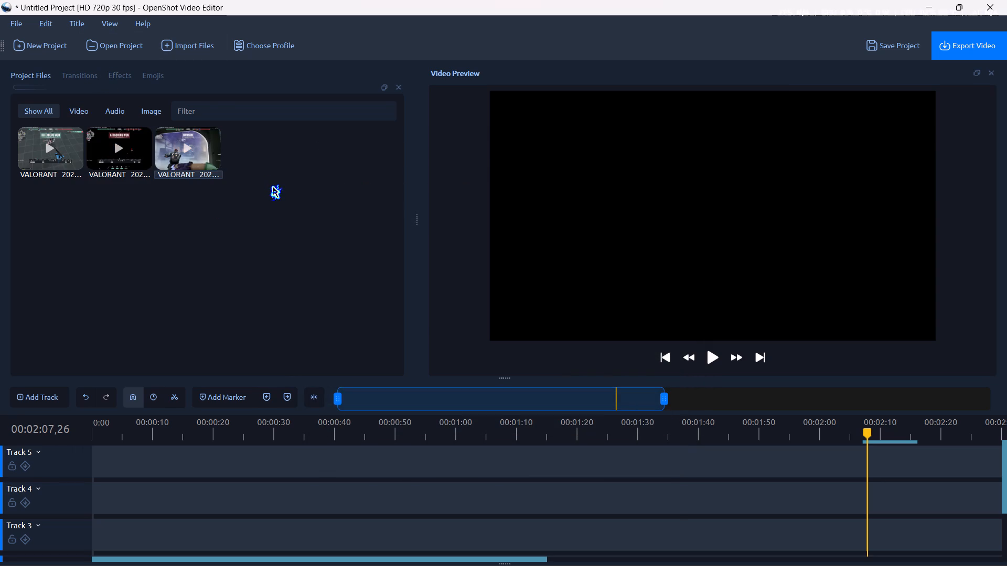
{"action": "left_click_drag", "start_coordinate": [272, 186], "coordinate": [266, 169]}
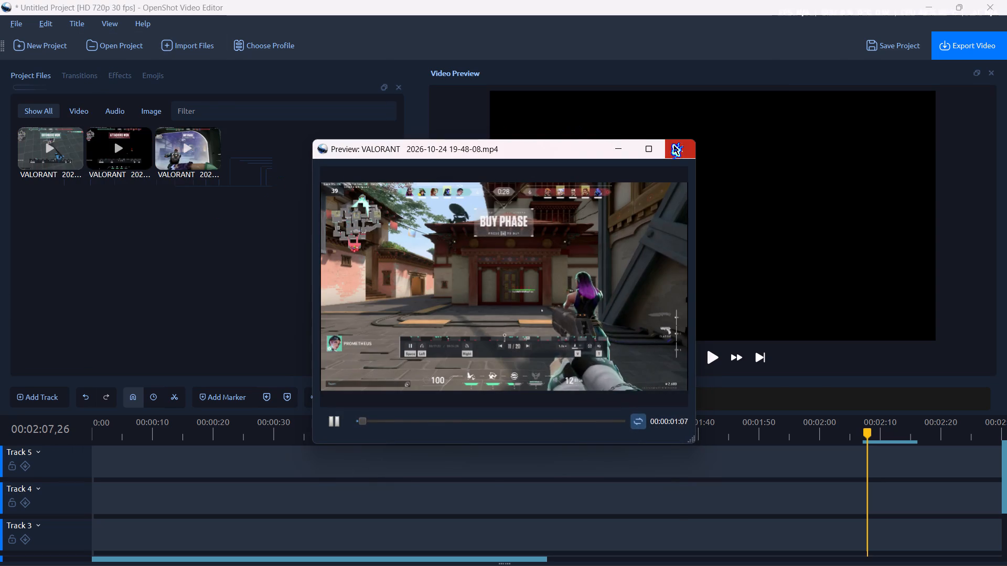
{"action": "left_click", "coordinate": [673, 144]}
Remove all three VALORANT clips from the project files.
{"action": "left_click_drag", "start_coordinate": [231, 241], "coordinate": [62, 146]}
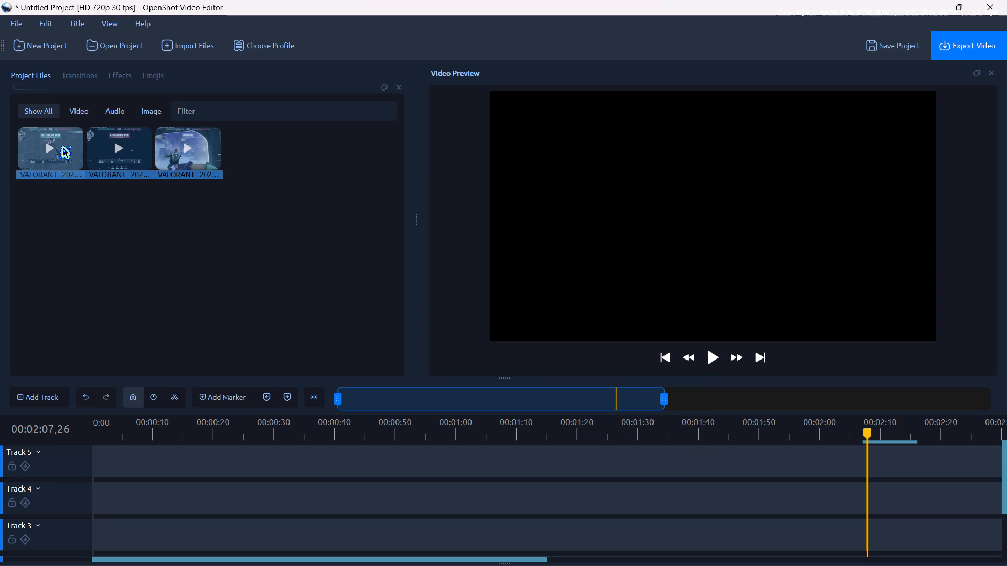
Browse the Captures folder and its valo and edit subfolders for another gameplay clip to import.
{"action": "left_click", "coordinate": [180, 48]}
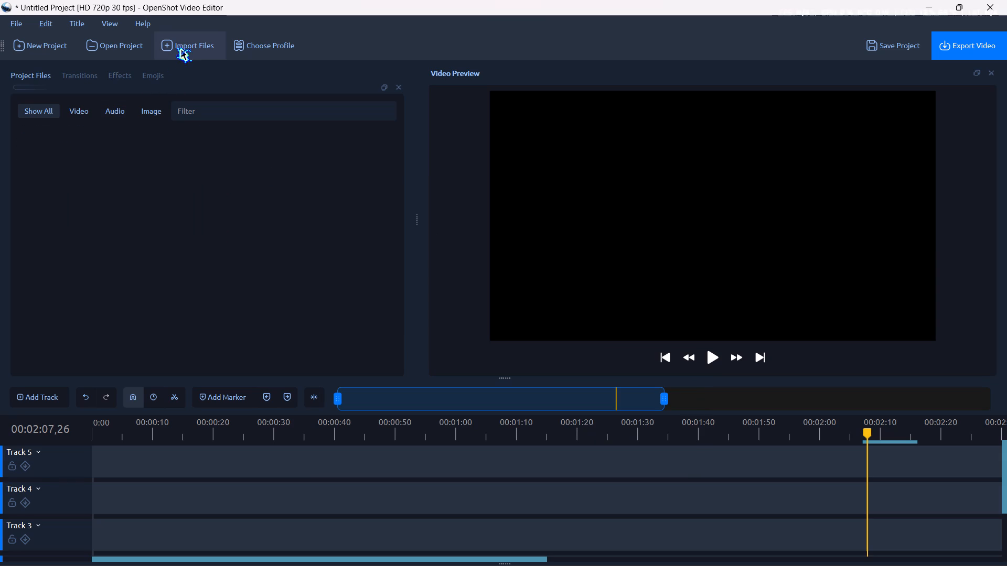
{"action": "scroll", "coordinate": [317, 242], "scroll_direction": "down", "scroll_amount": 5}
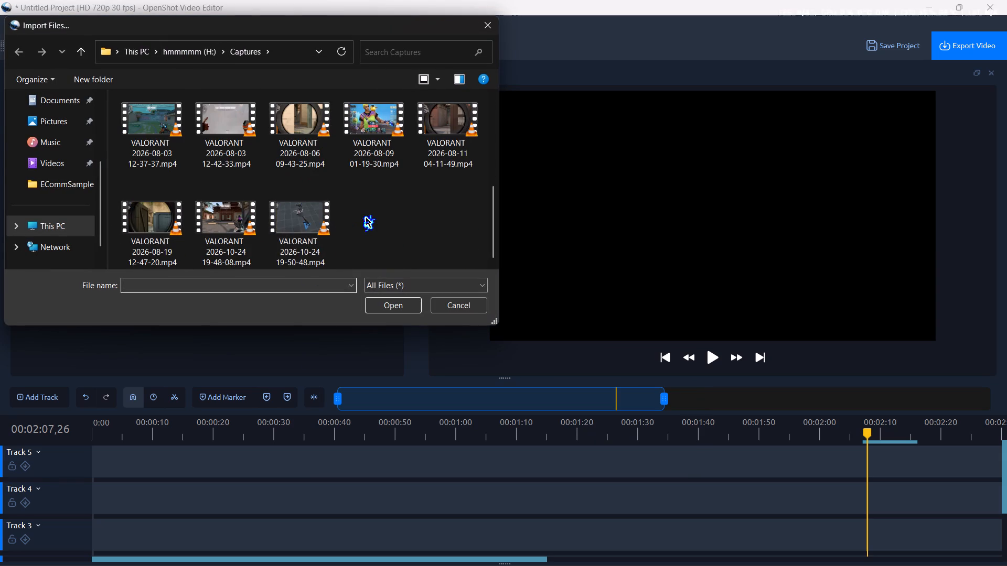
{"action": "scroll", "coordinate": [365, 216], "scroll_direction": "up", "scroll_amount": 1}
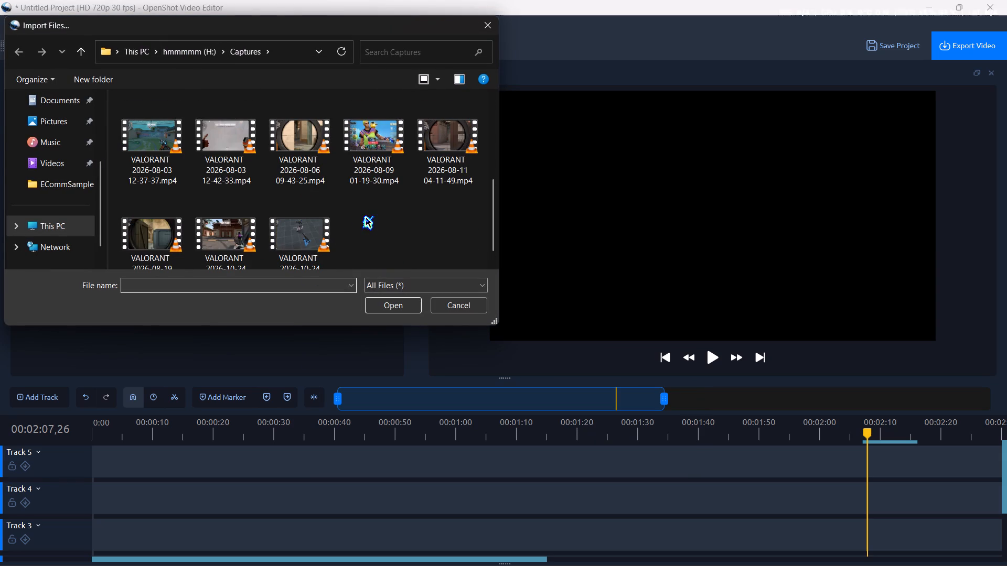
{"action": "scroll", "coordinate": [365, 216], "scroll_direction": "up", "scroll_amount": 7}
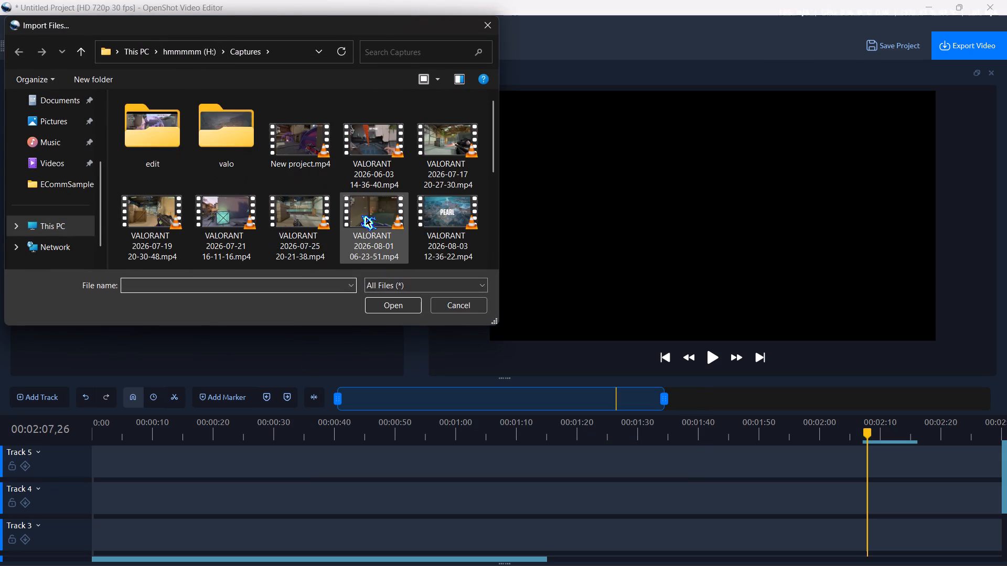
{"action": "double_click", "coordinate": [209, 126]}
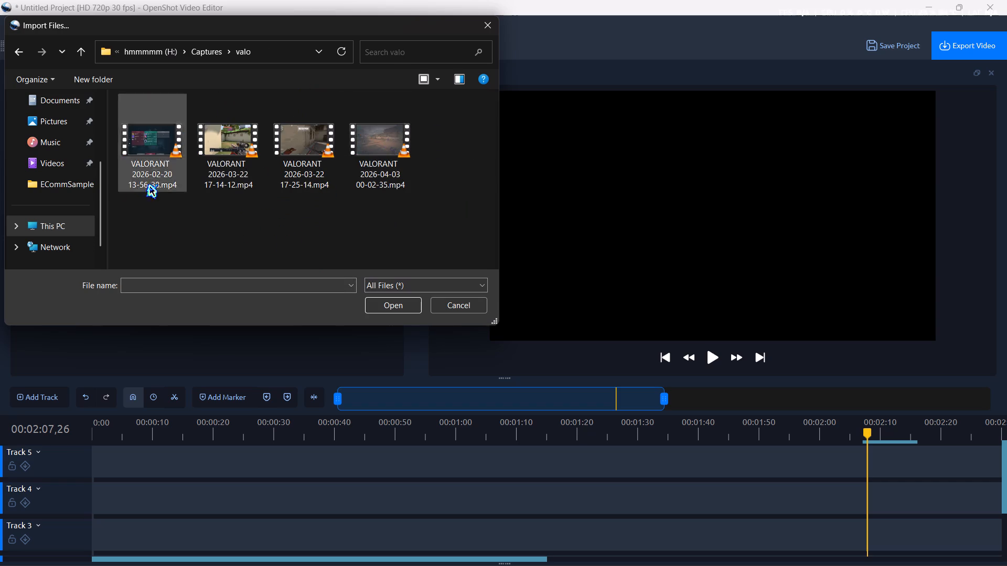
{"action": "key", "text": "BackSpace"}
{"action": "key", "text": "Left"}
{"action": "key", "text": "Return"}
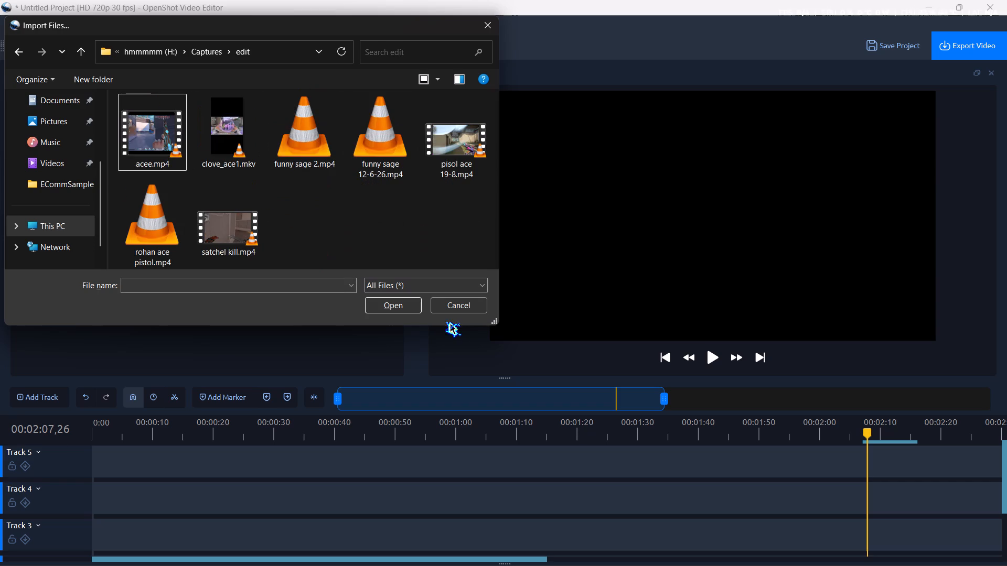
{"action": "key", "text": "Down"}
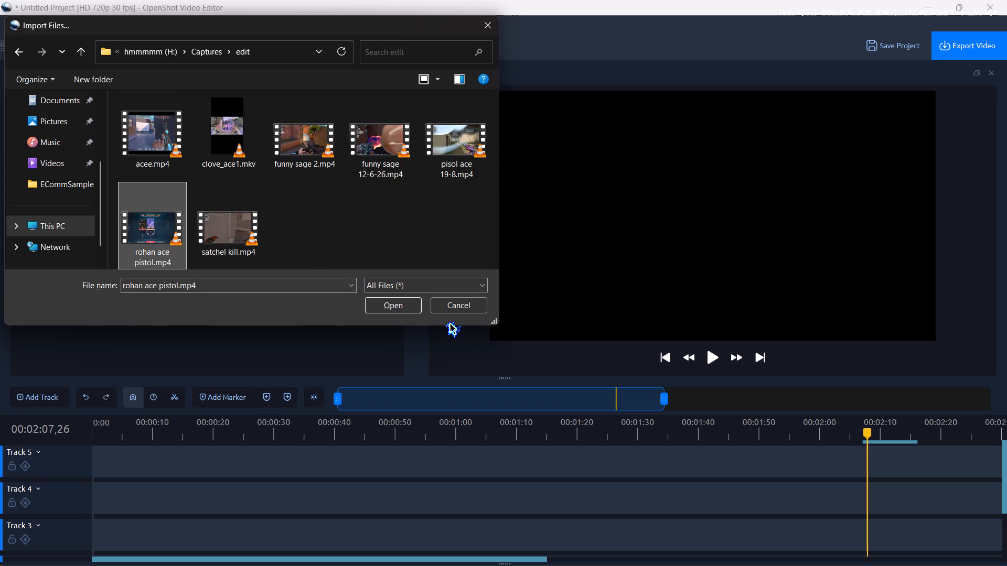
{"action": "key", "text": "Right"}
{"action": "key", "text": "Left"}
{"action": "key", "text": "Left"}
{"action": "key", "text": "Left"}
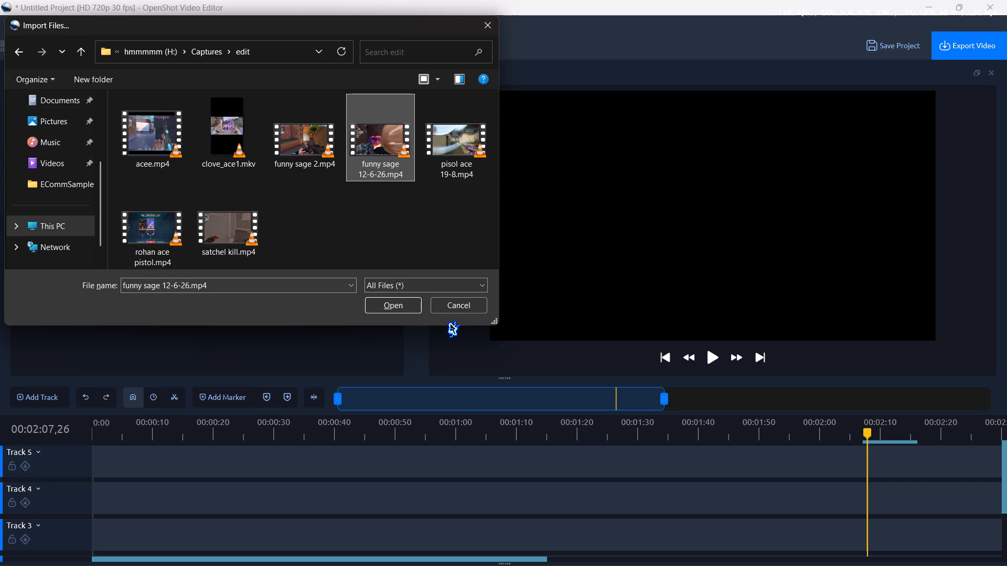
{"action": "key", "text": "Left"}
{"action": "key", "text": "Left"}
{"action": "key", "text": "Left"}
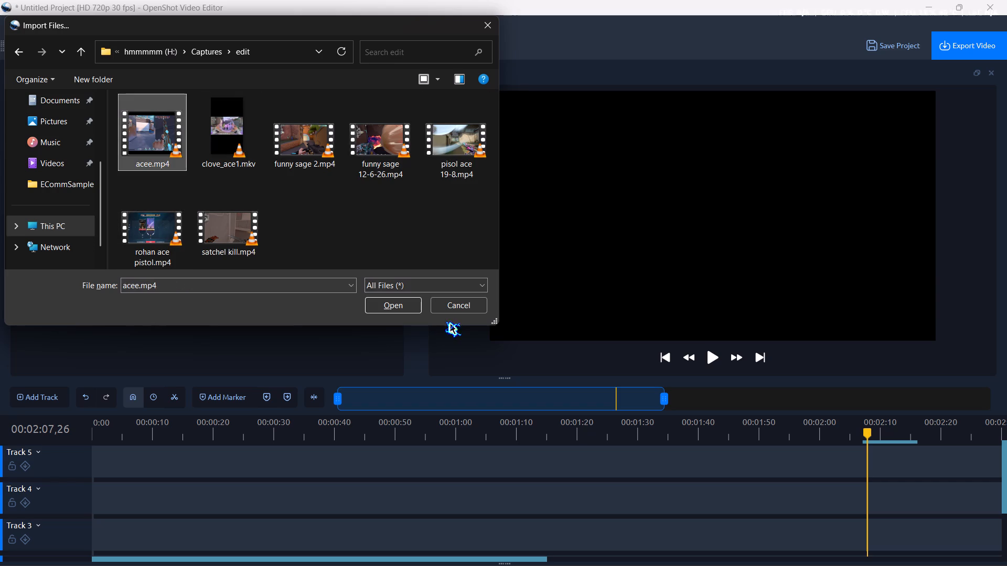
{"action": "key", "text": "BackSpace"}
{"action": "key", "text": "Right"}
{"action": "key", "text": "Right"}
{"action": "key", "text": "Down"}
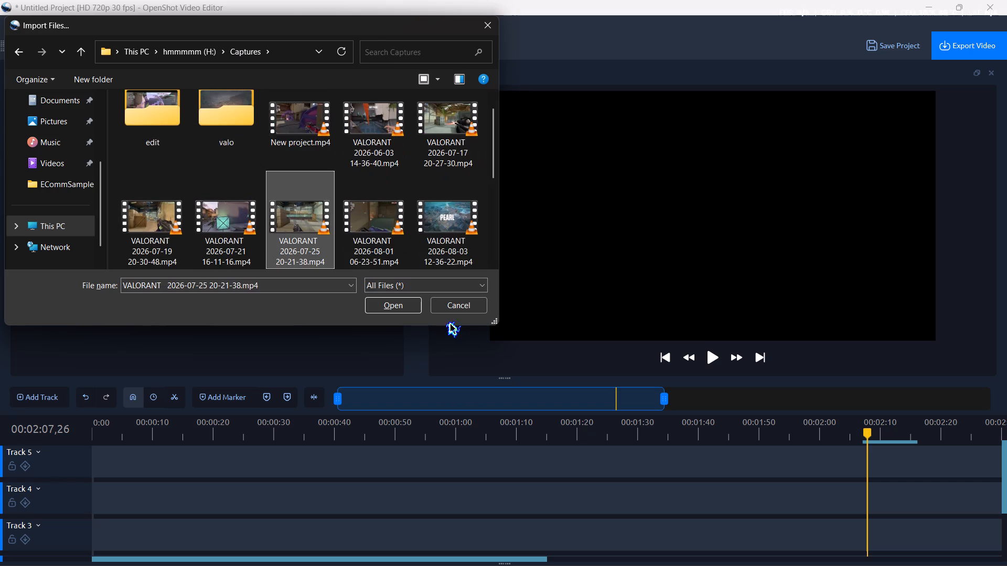
{"action": "key", "text": "Down"}
{"action": "key", "text": "Down"}
{"action": "key", "text": "Left"}
{"action": "key", "text": "Left"}
{"action": "key", "text": "Left"}
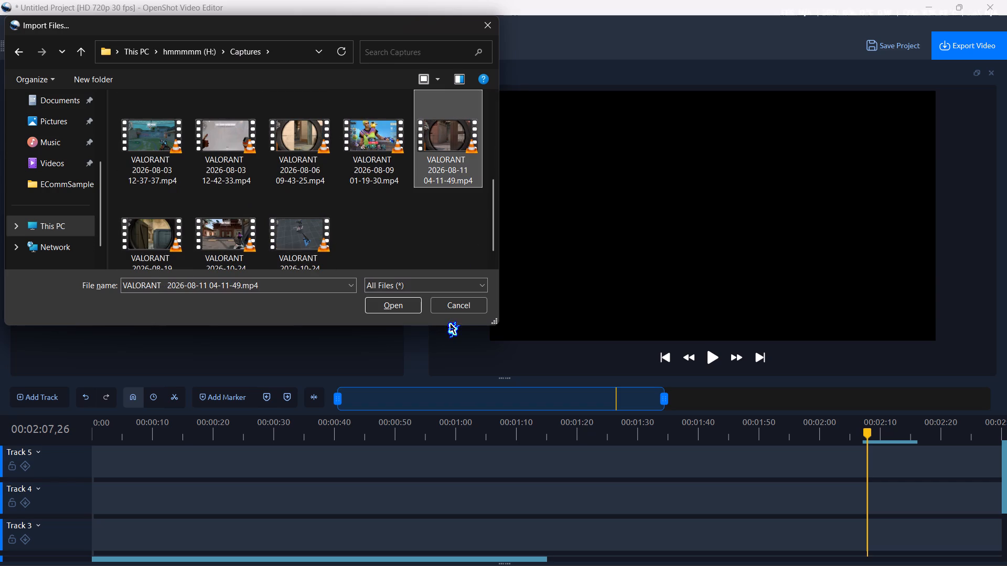
{"action": "key", "text": "Return"}
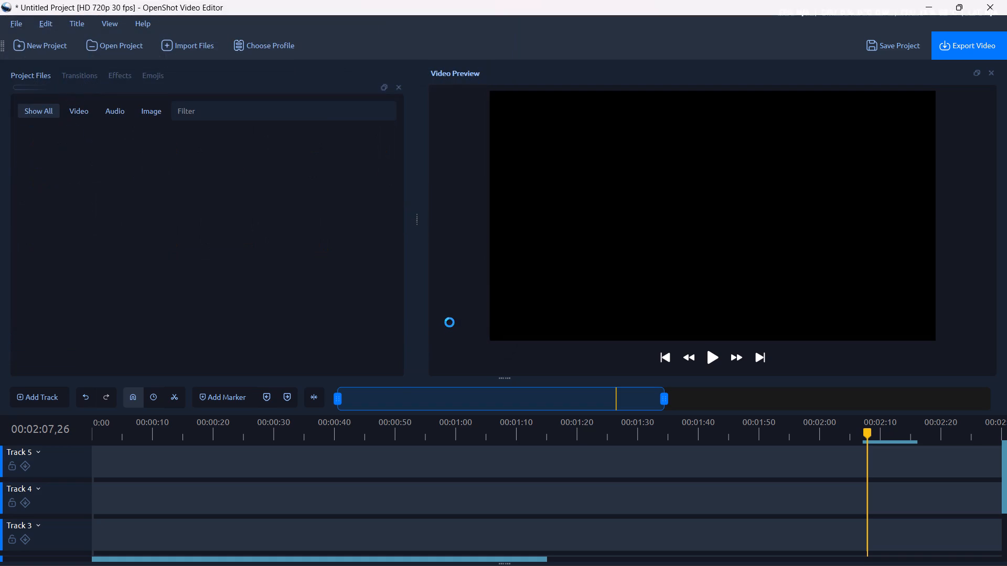
{"action": "double_click", "coordinate": [47, 156]}
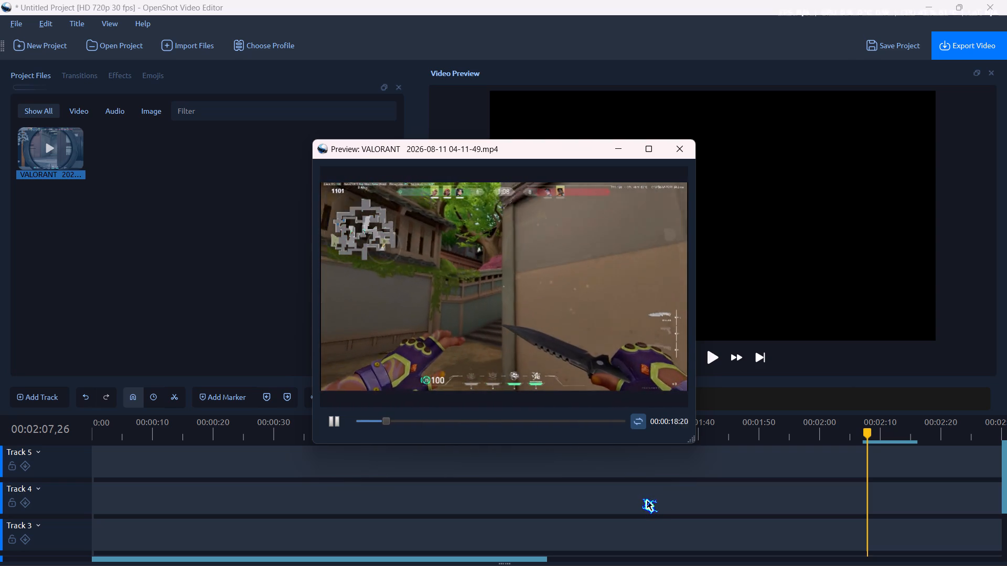
{"action": "left_click", "coordinate": [416, 421]}
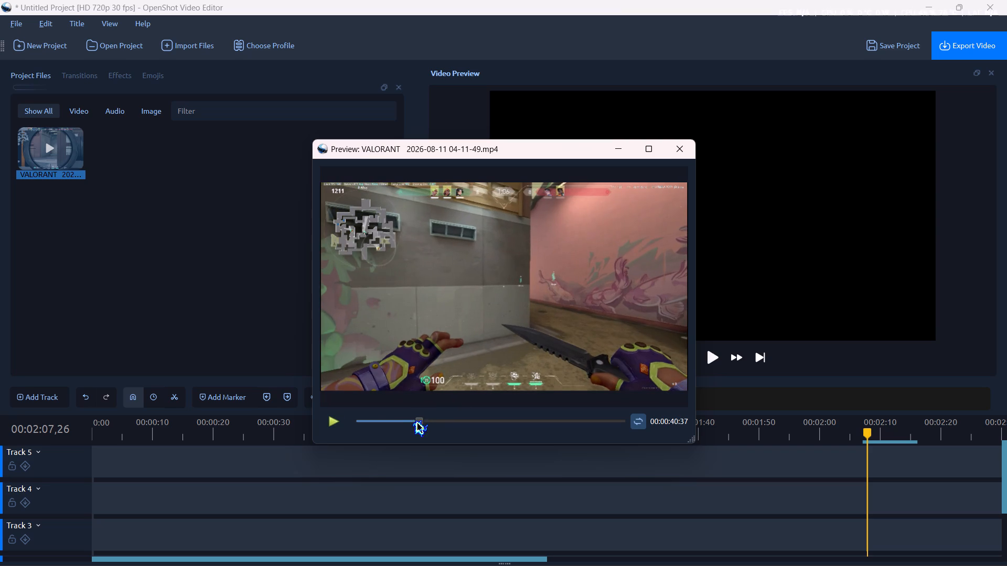
{"action": "left_click", "coordinate": [446, 426]}
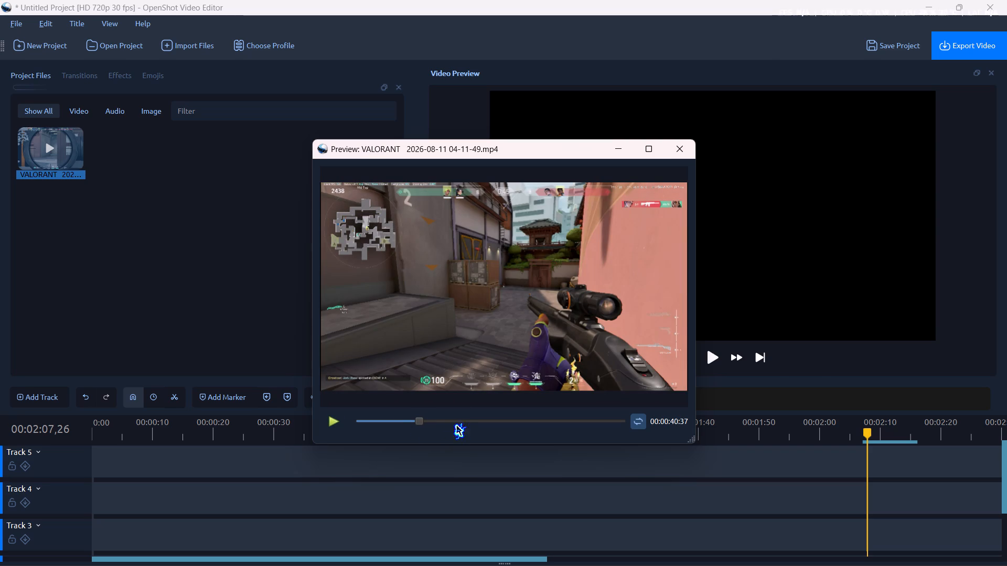
{"action": "left_click", "coordinate": [455, 421]}
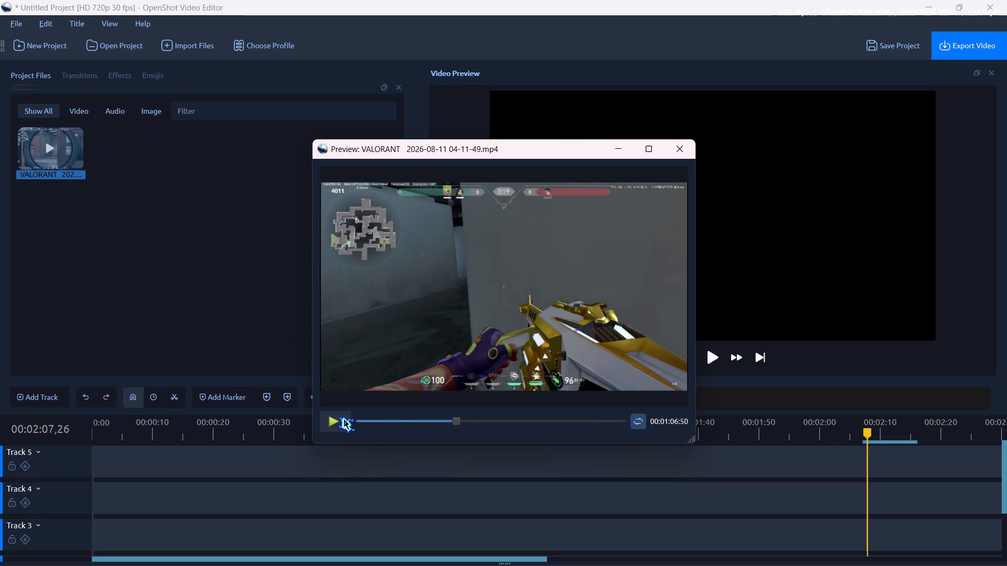
{"action": "left_click", "coordinate": [333, 418]}
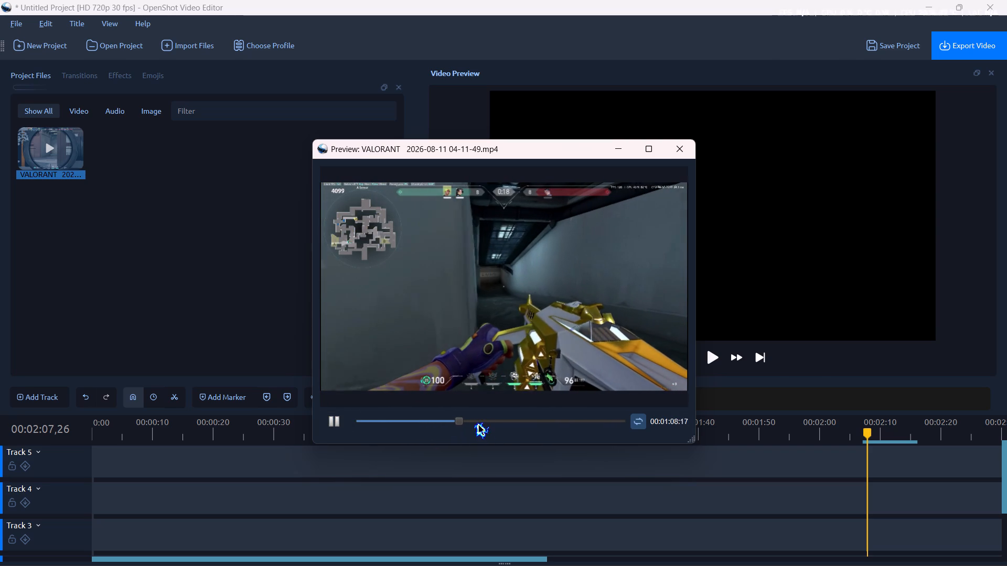
{"action": "left_click", "coordinate": [478, 423]}
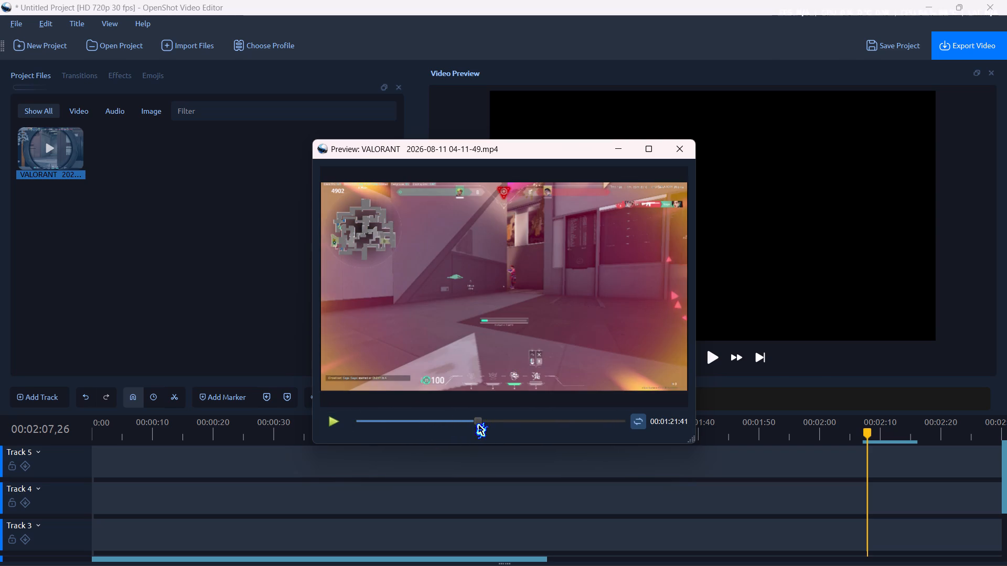
{"action": "left_click", "coordinate": [462, 389]}
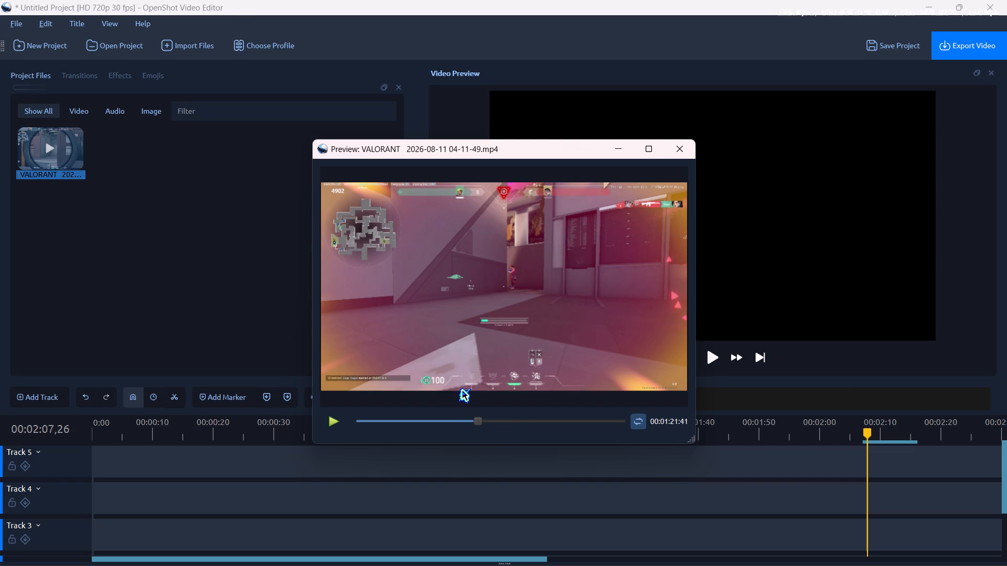
{"action": "key", "text": "space"}
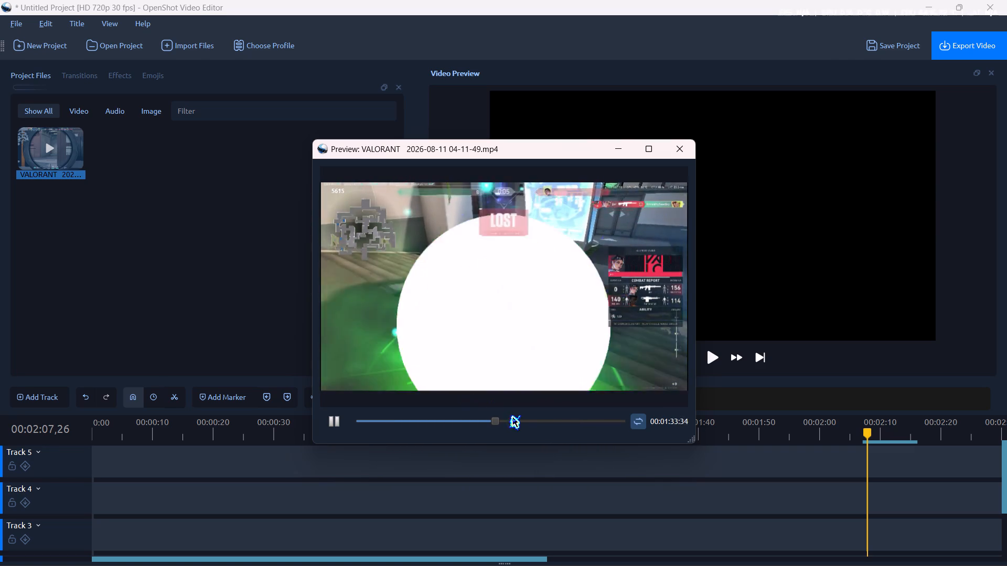
{"action": "left_click", "coordinate": [515, 417]}
{"action": "left_click", "coordinate": [532, 426]}
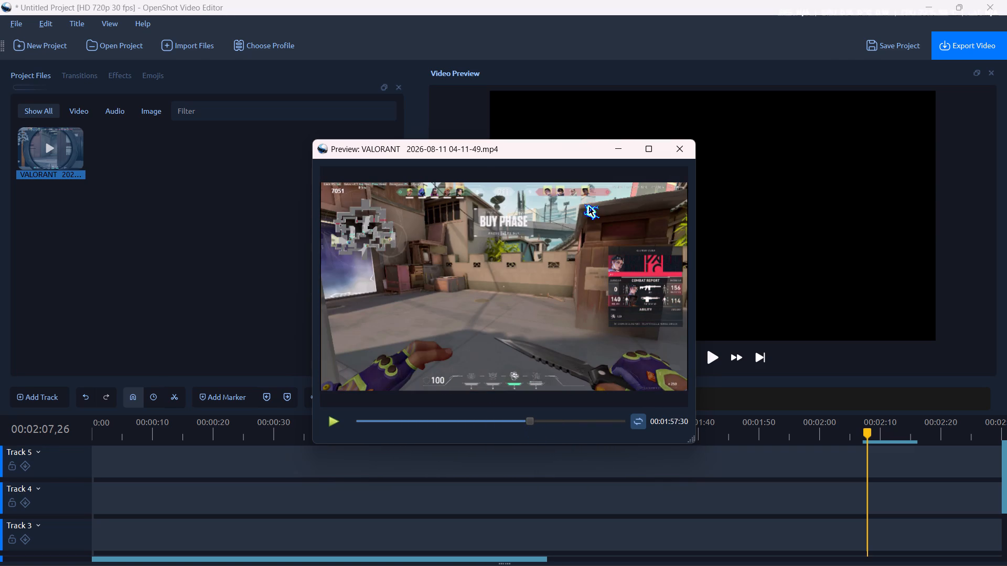
{"action": "left_click", "coordinate": [689, 147]}
{"action": "left_click_drag", "start_coordinate": [55, 161], "coordinate": [94, 473]}
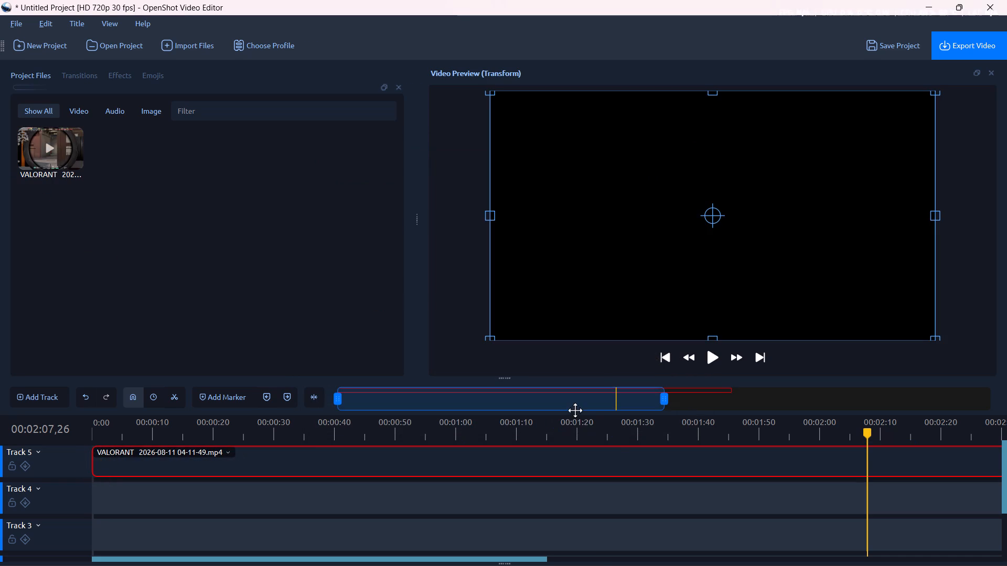
Play the clip on the timeline from about 1:29 and 1:50, and examine its full extent.
{"action": "left_click", "coordinate": [633, 438]}
{"action": "left_click", "coordinate": [717, 357]}
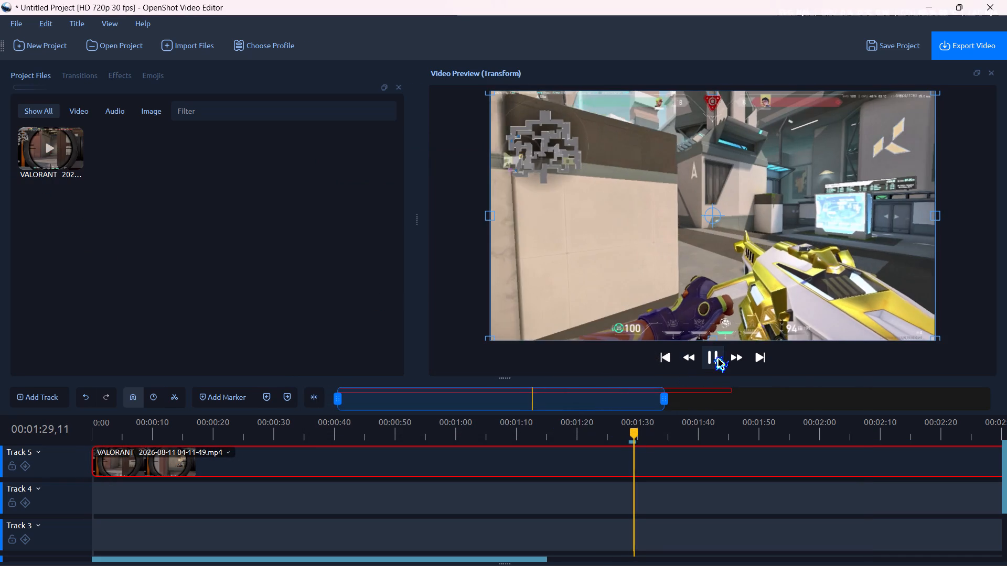
{"action": "left_click", "coordinate": [761, 429]}
{"action": "scroll", "coordinate": [761, 429], "scroll_direction": "left", "scroll_amount": 3}
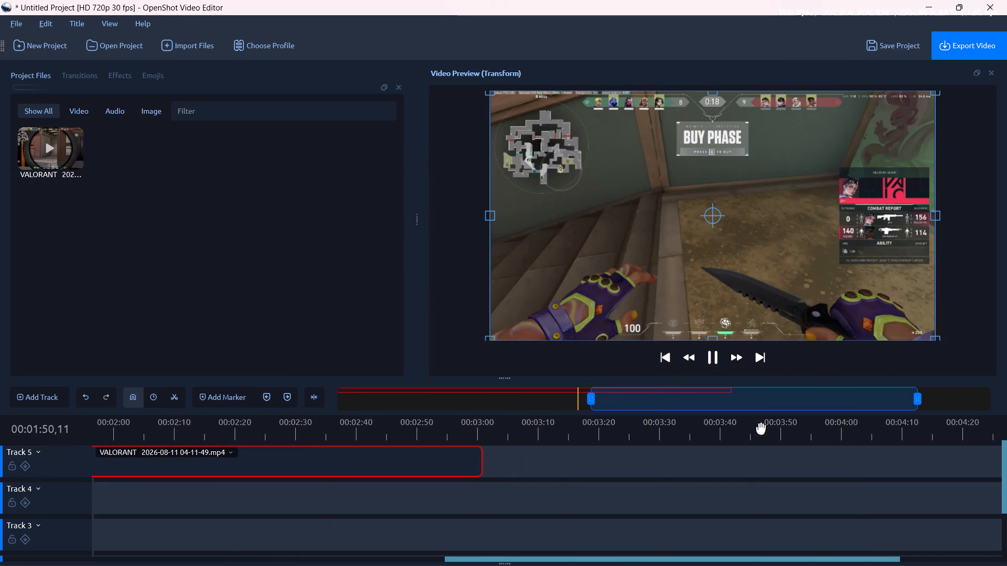
{"action": "scroll", "coordinate": [761, 429], "scroll_direction": "right", "scroll_amount": 1}
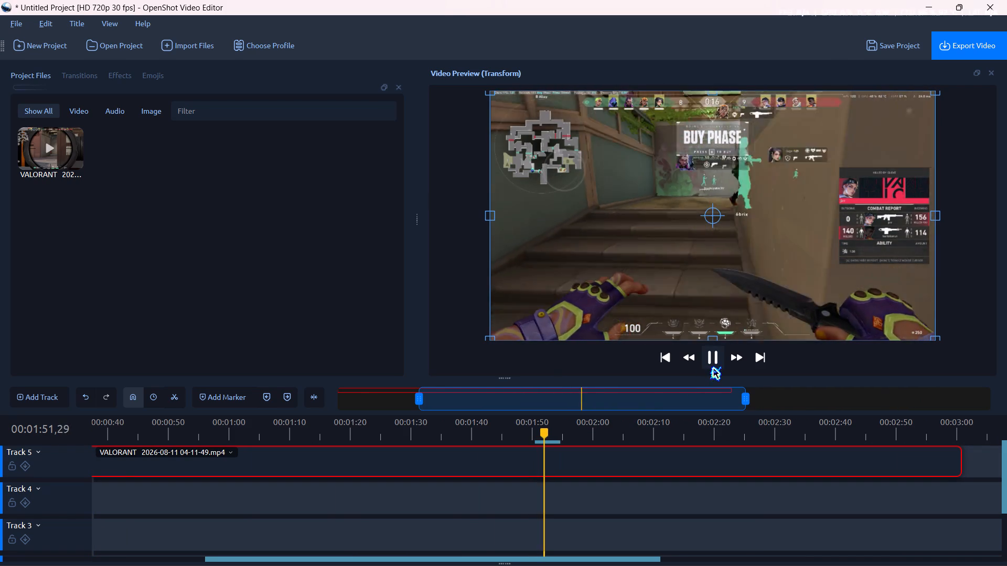
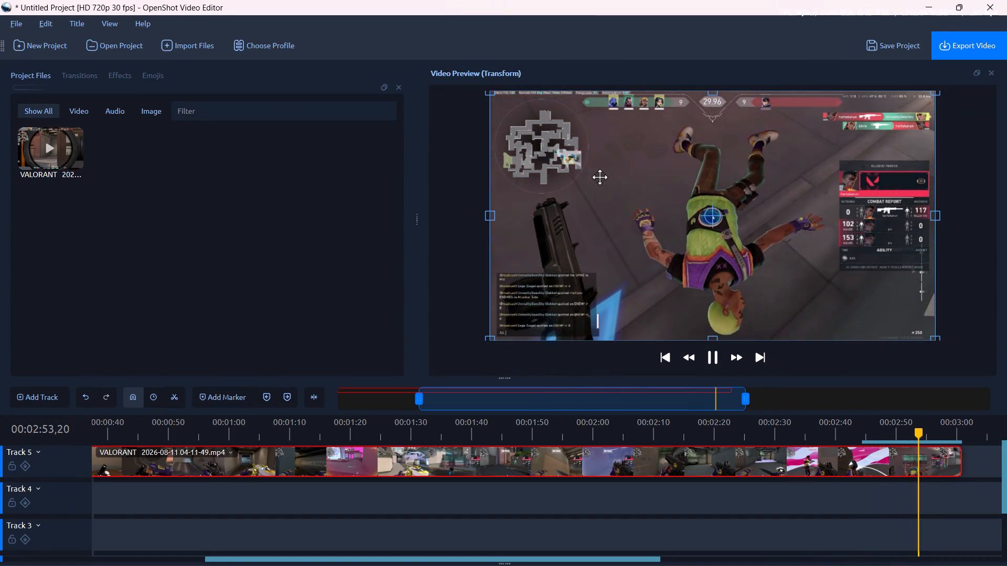
{"action": "left_click", "coordinate": [59, 153]}
{"action": "key", "text": "Delete"}
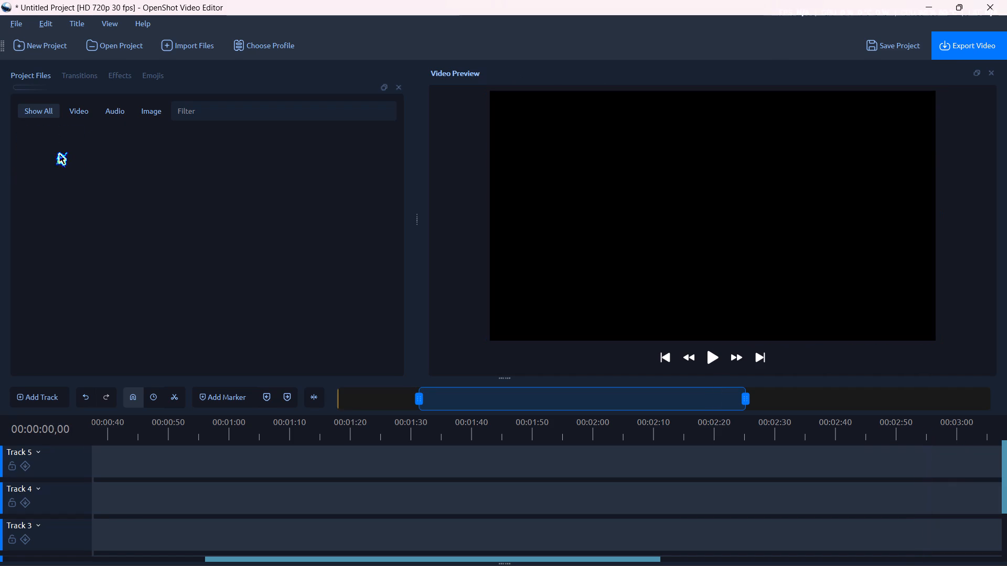
{"action": "left_click", "coordinate": [157, 48]}
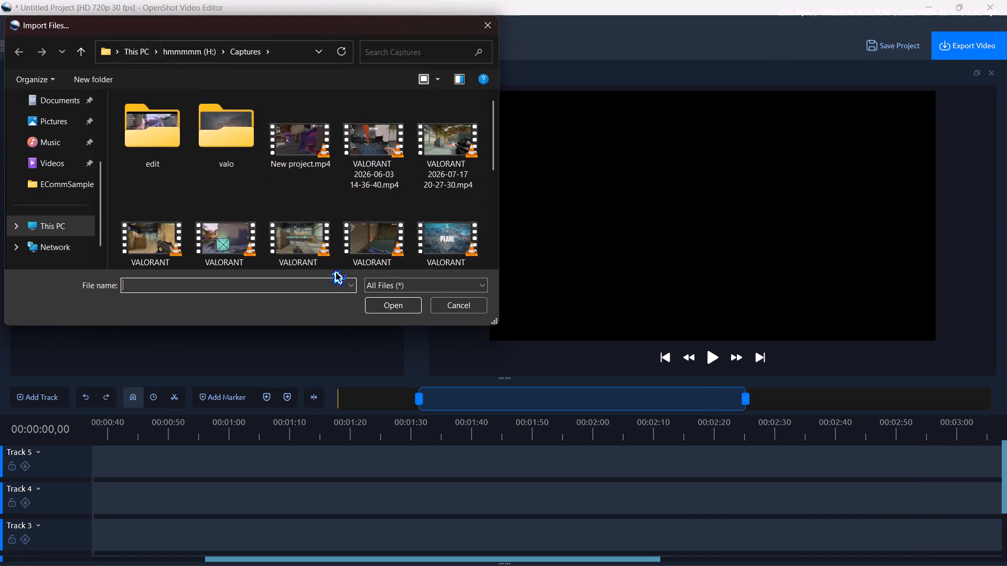
{"action": "scroll", "coordinate": [333, 210], "scroll_direction": "down", "scroll_amount": 3}
{"action": "scroll", "coordinate": [230, 156], "scroll_direction": "right", "scroll_amount": 3}
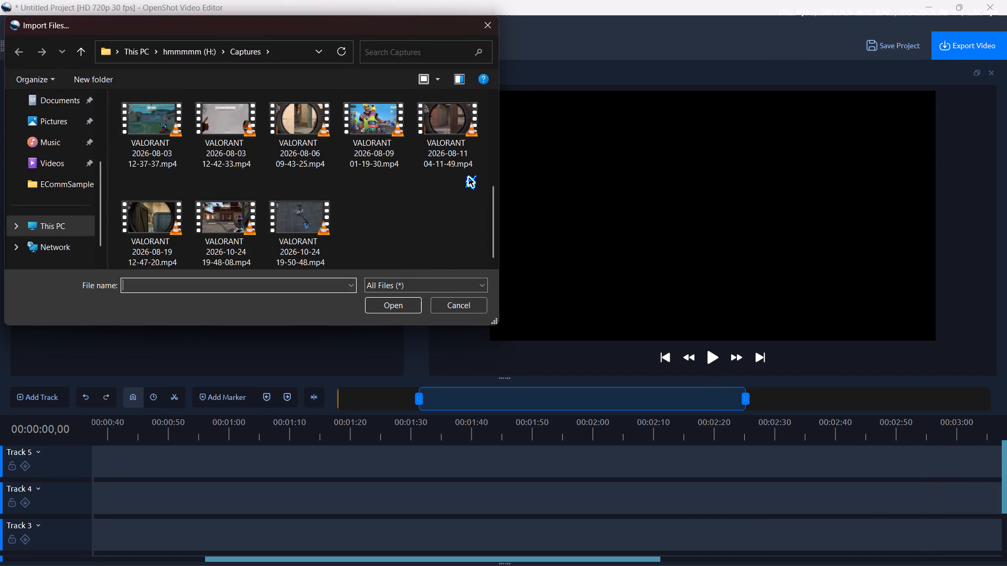
{"action": "left_click", "coordinate": [466, 160]}
{"action": "key", "text": "Delete"}
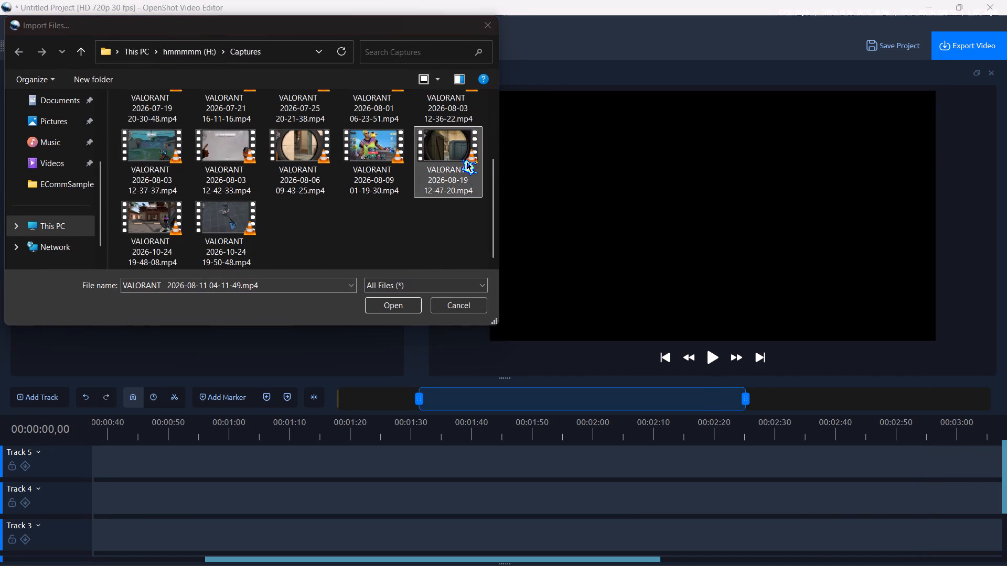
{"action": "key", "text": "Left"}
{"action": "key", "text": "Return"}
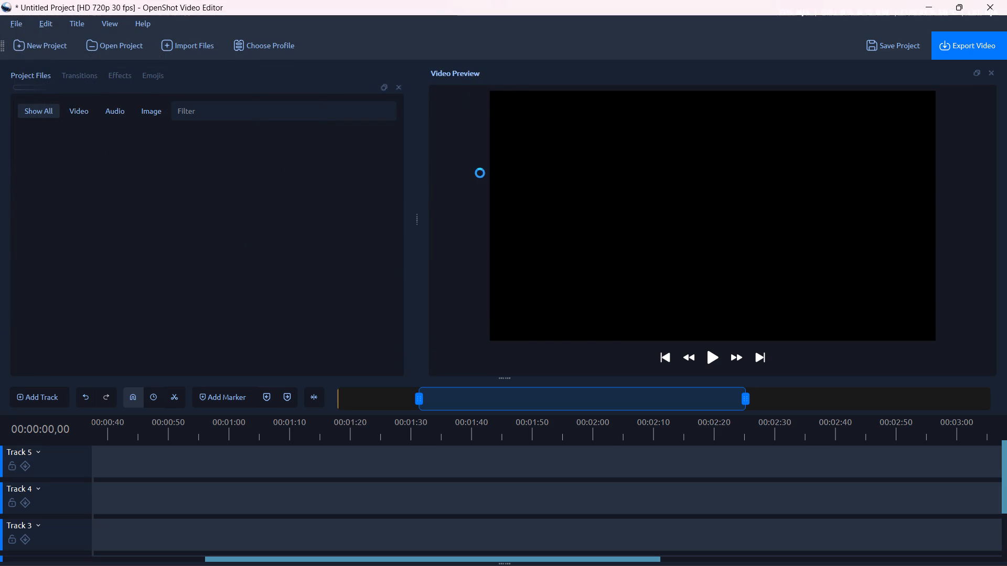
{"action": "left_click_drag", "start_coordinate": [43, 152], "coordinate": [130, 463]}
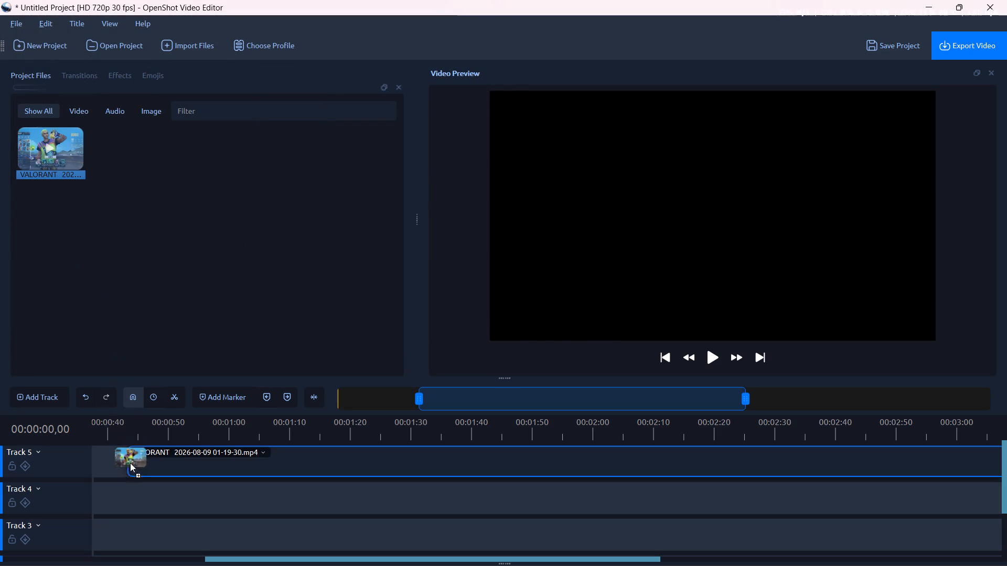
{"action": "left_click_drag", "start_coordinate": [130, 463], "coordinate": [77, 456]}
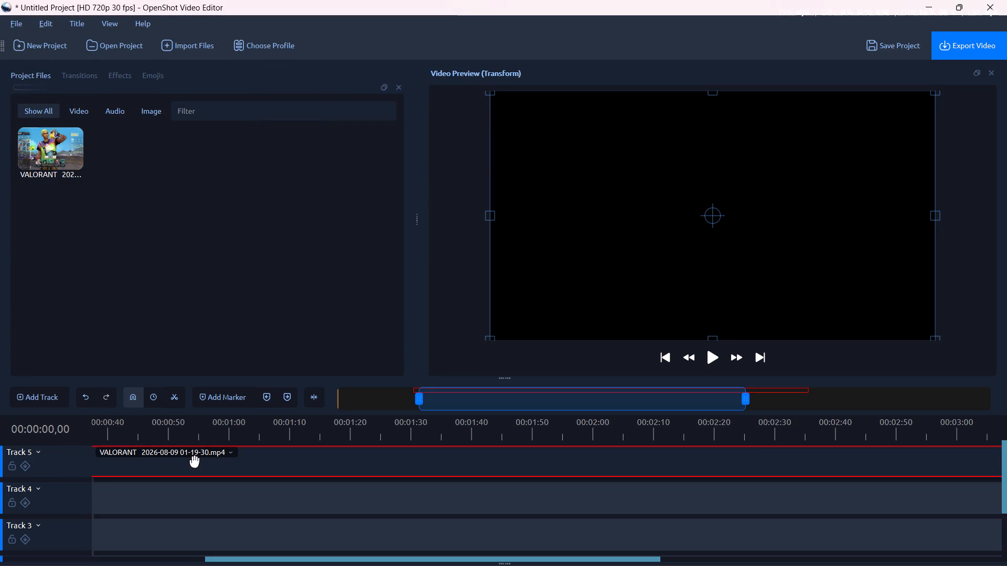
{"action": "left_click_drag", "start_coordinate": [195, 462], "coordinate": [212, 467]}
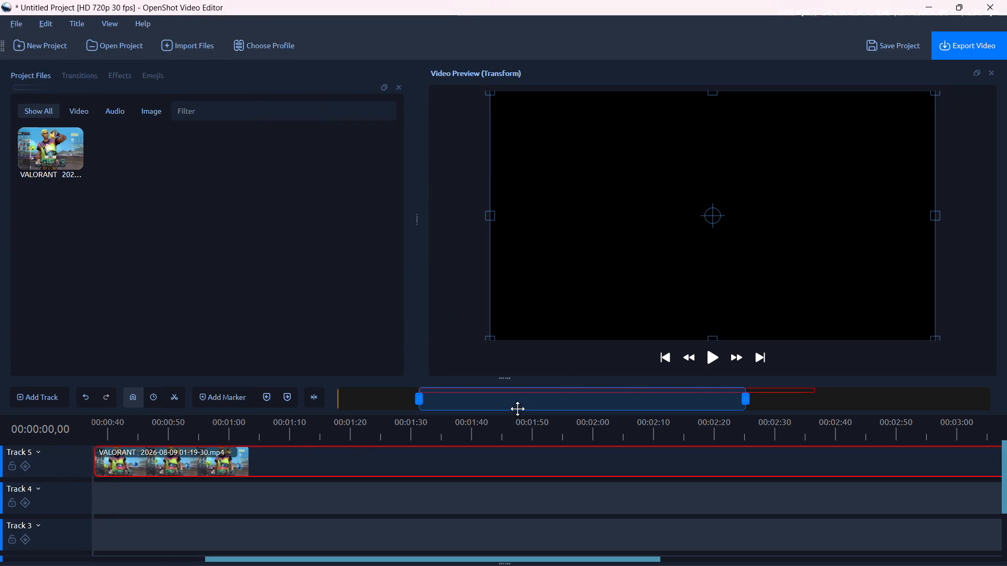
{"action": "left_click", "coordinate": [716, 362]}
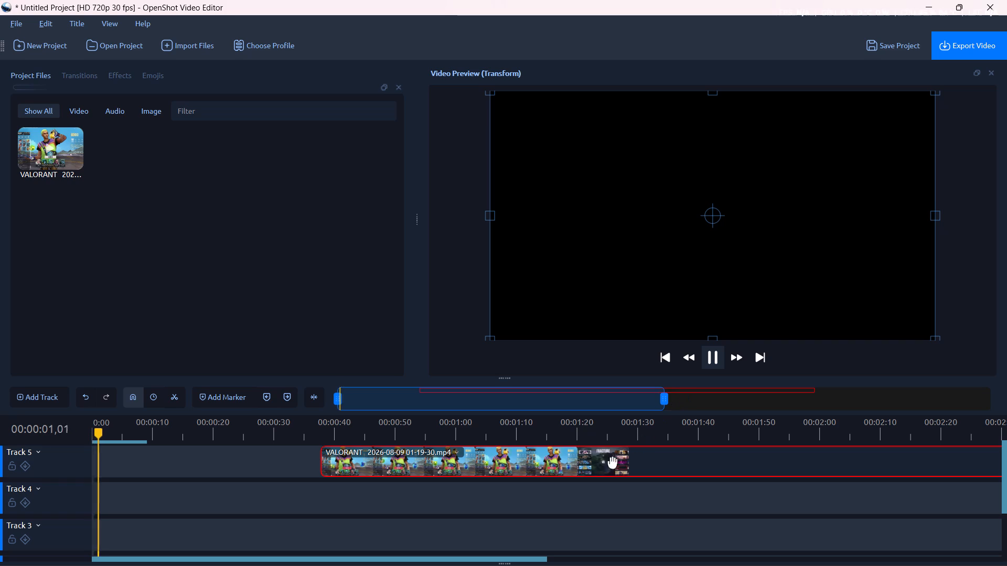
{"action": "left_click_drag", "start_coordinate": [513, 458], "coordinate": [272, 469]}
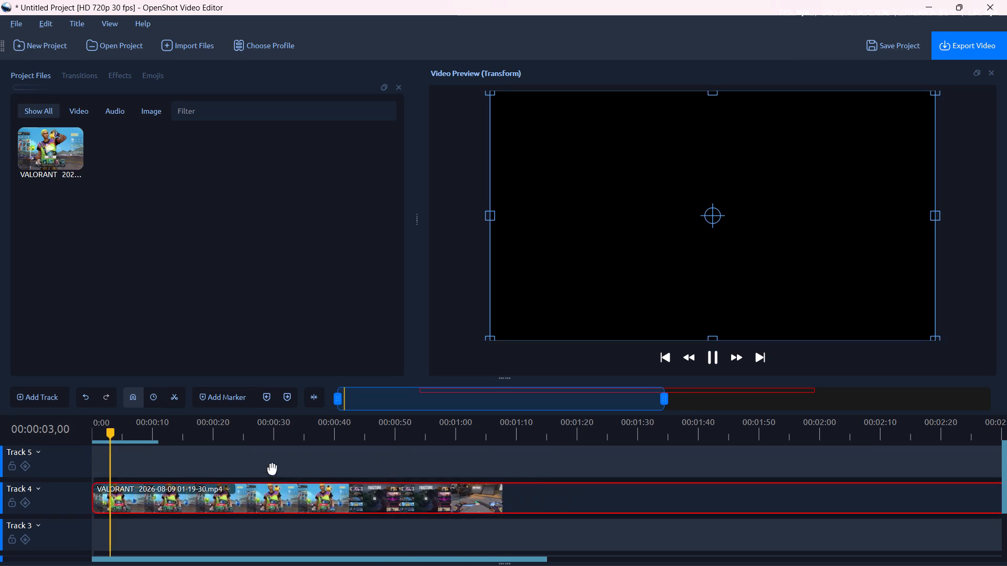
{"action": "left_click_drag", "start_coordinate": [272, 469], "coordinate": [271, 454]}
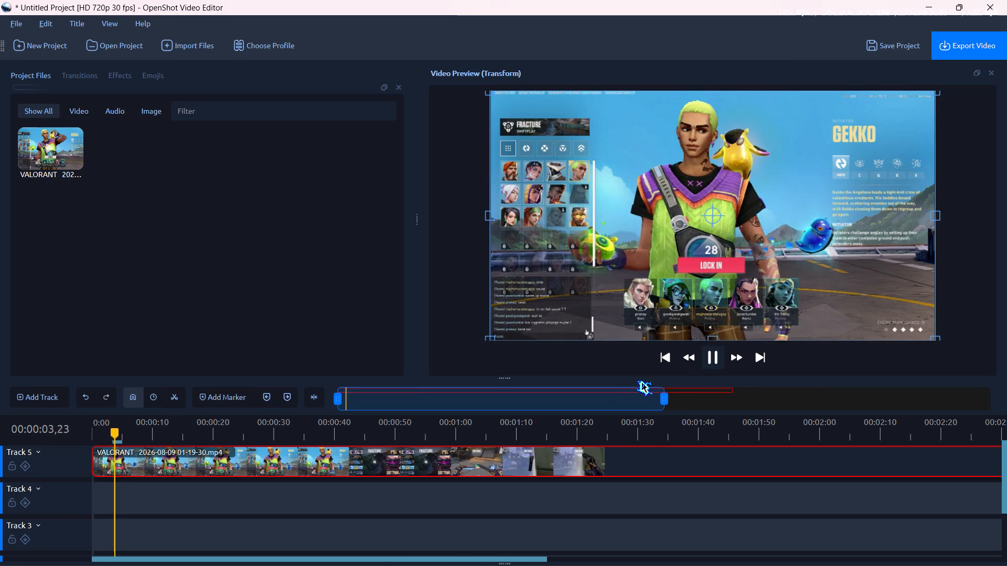
Examine the gameplay at several points along the timeline clip, from about 0:18 through 2:50.
{"action": "left_click", "coordinate": [202, 426]}
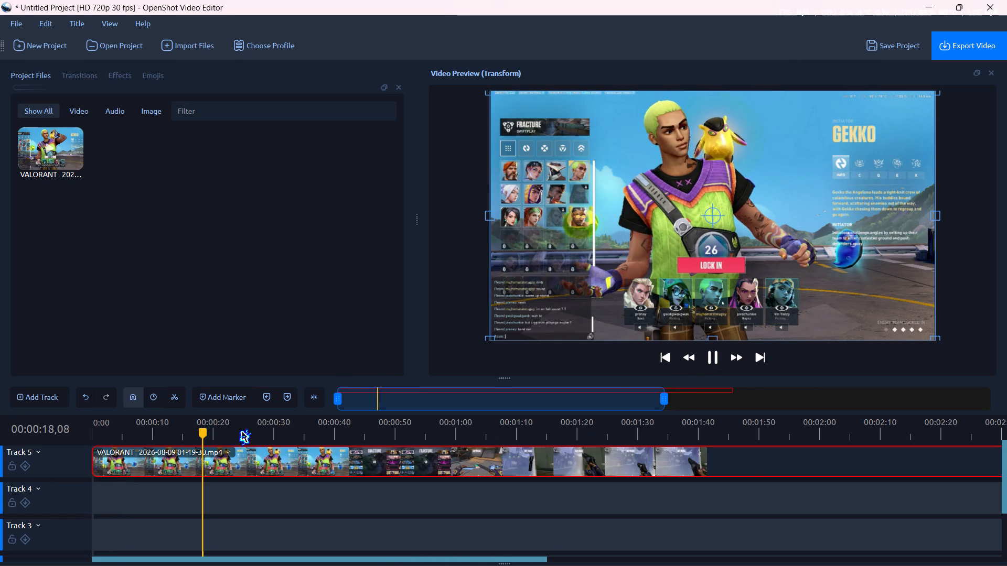
{"action": "left_click", "coordinate": [249, 430]}
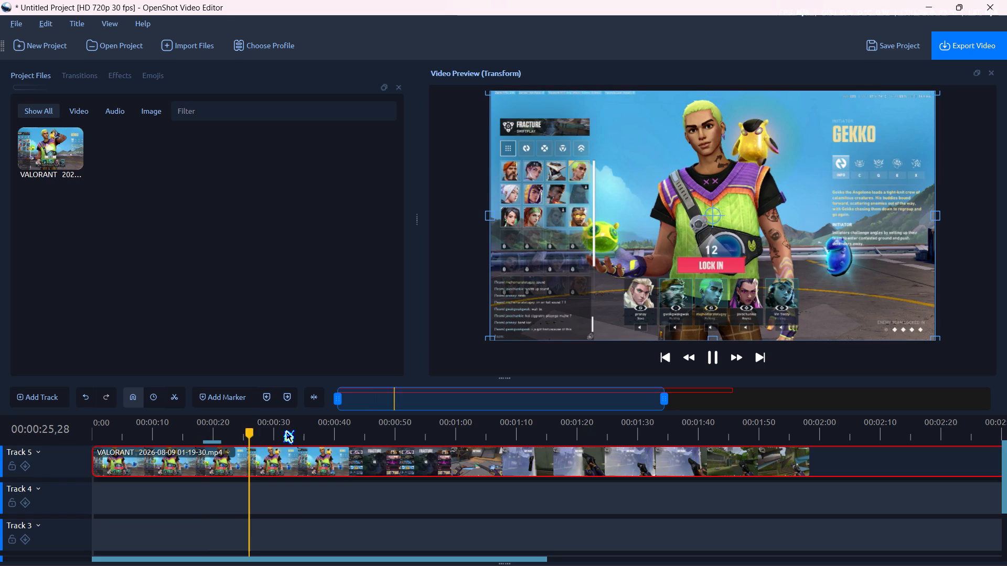
{"action": "left_click", "coordinate": [286, 430]}
{"action": "left_click_drag", "start_coordinate": [345, 433], "coordinate": [398, 433]}
{"action": "left_click", "coordinate": [398, 433]}
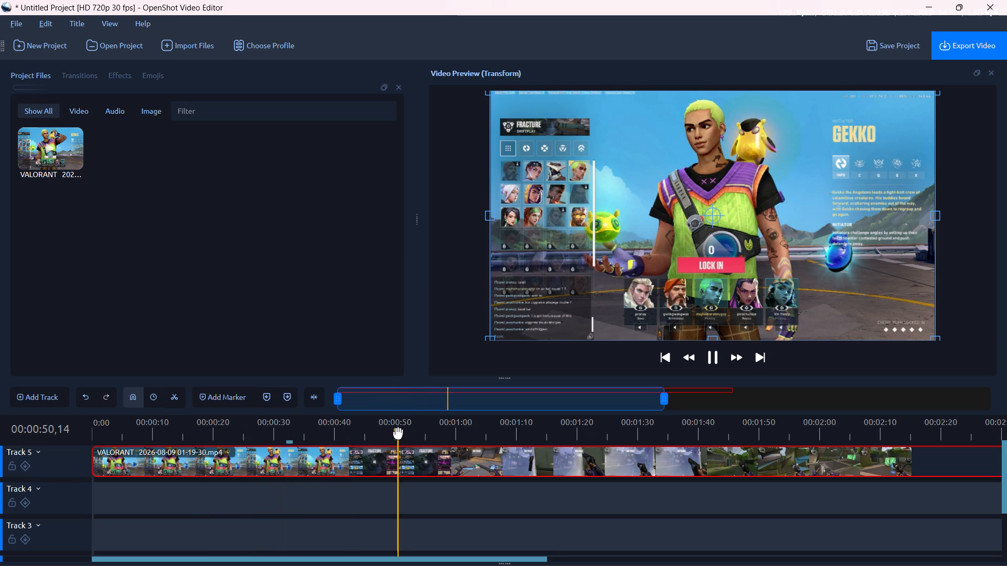
{"action": "left_click", "coordinate": [547, 430]}
{"action": "scroll", "coordinate": [547, 430], "scroll_direction": "left", "scroll_amount": 1}
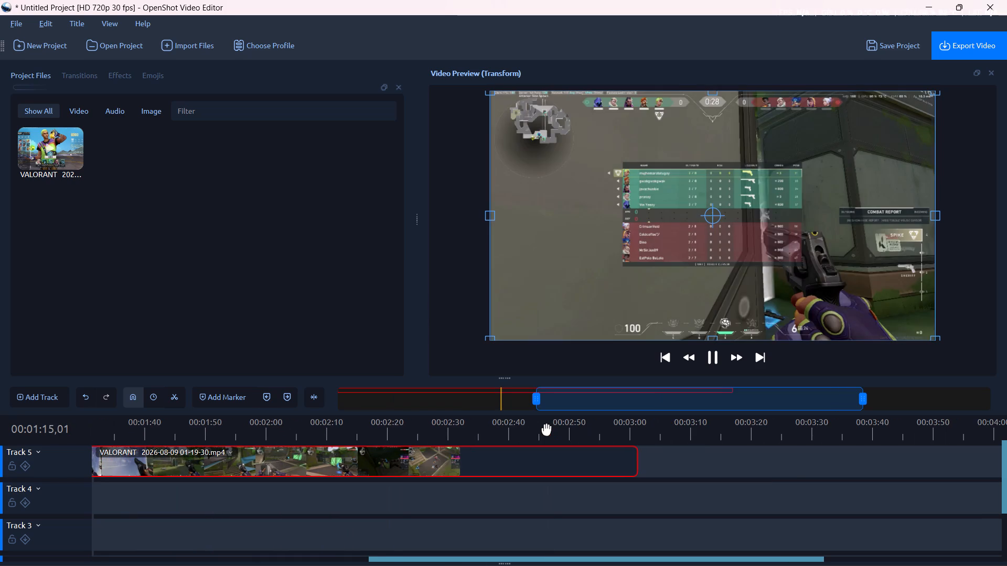
{"action": "left_click", "coordinate": [354, 438]}
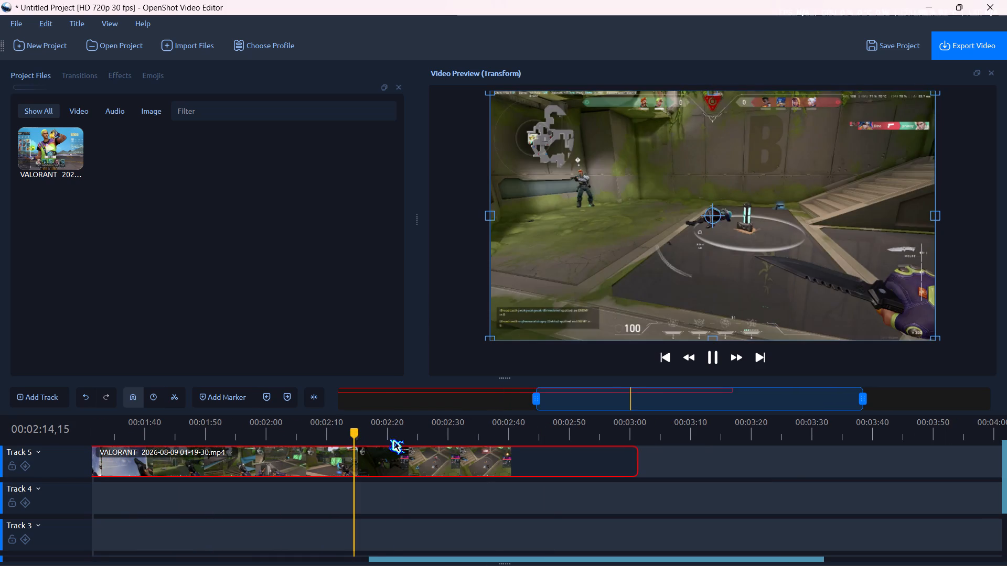
{"action": "scroll", "coordinate": [404, 442], "scroll_direction": "right", "scroll_amount": 1}
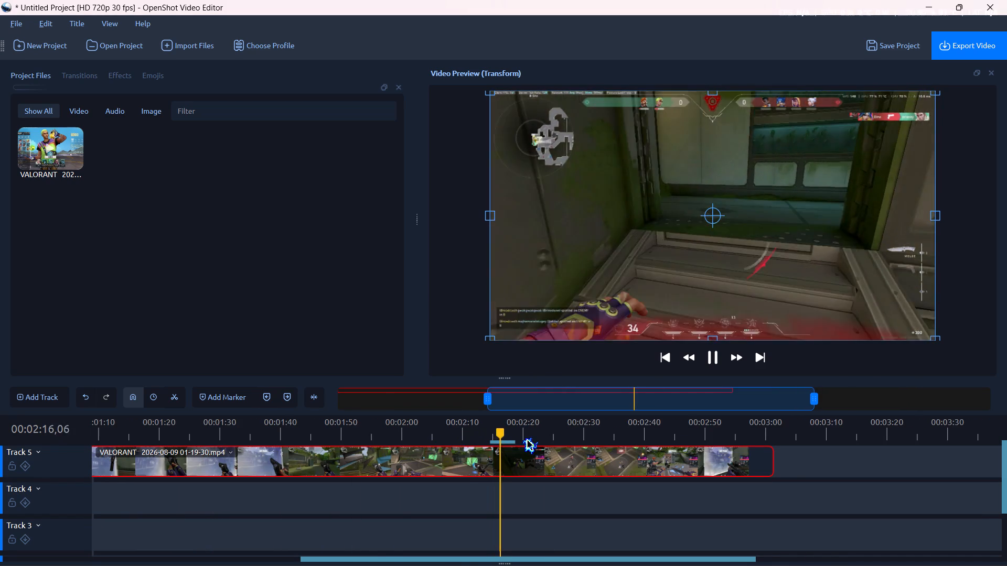
{"action": "left_click", "coordinate": [585, 433]}
{"action": "left_click", "coordinate": [631, 440]}
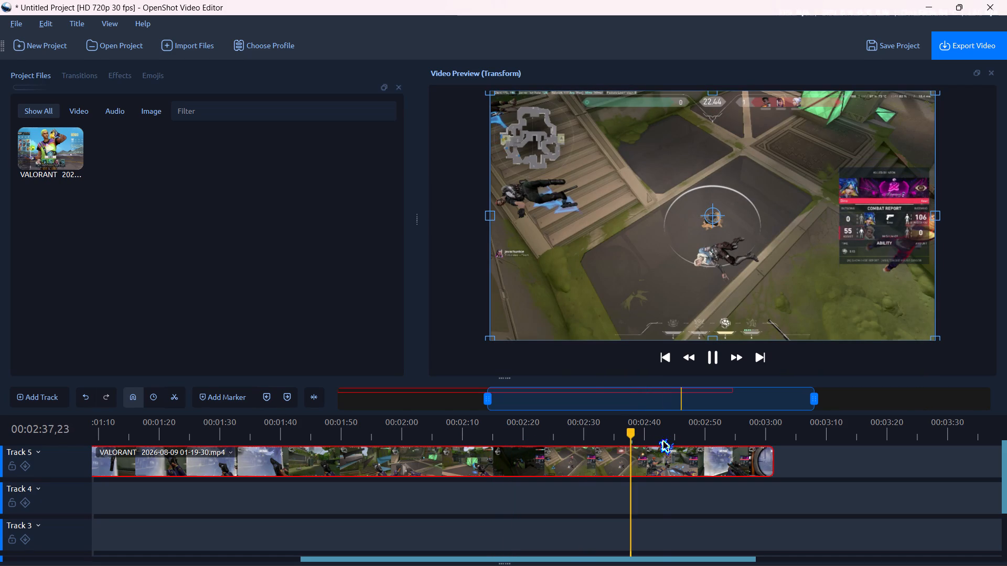
{"action": "left_click", "coordinate": [662, 440]}
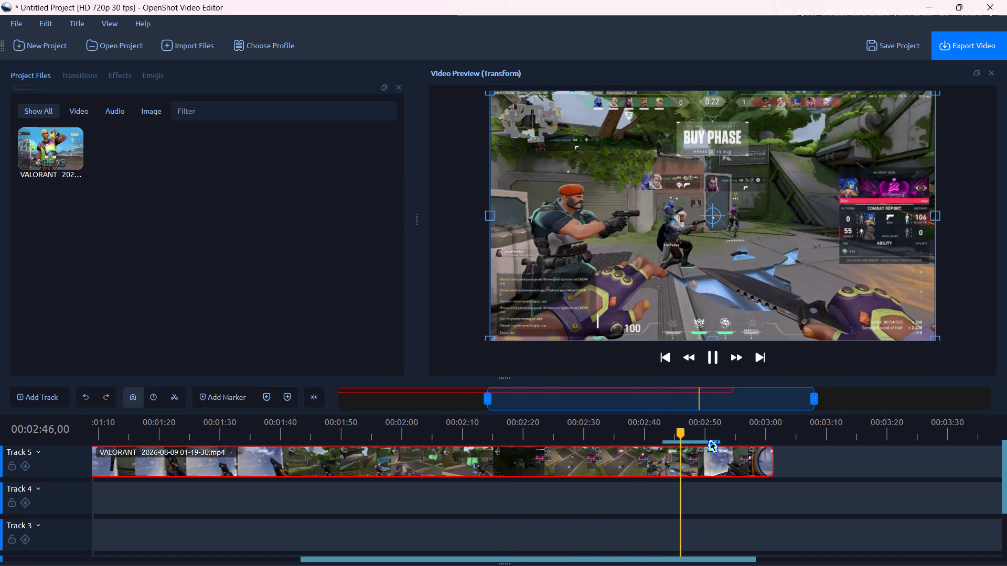
{"action": "left_click", "coordinate": [728, 439]}
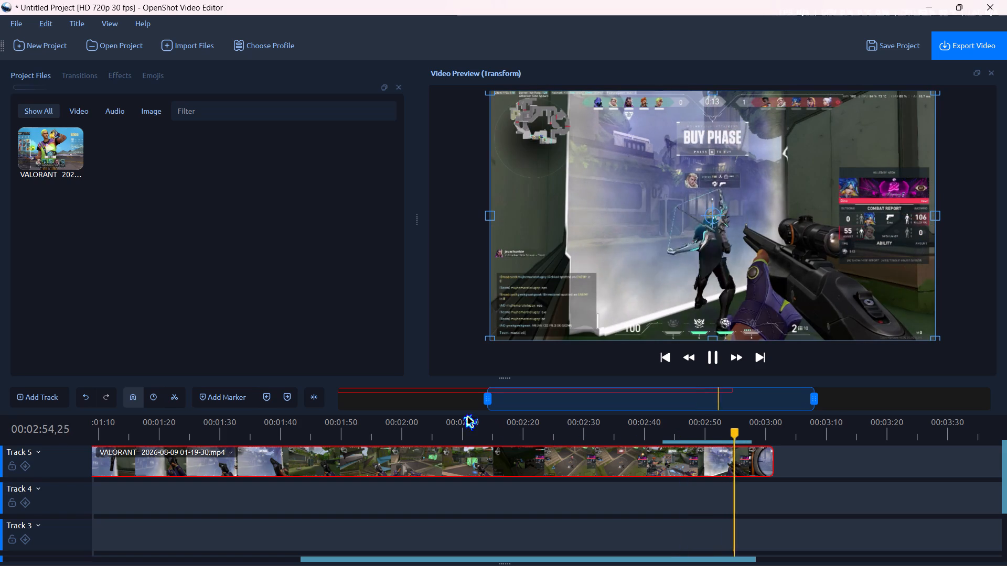
Replay the timeline clip from about 2:10 and 1:43, and pause playback.
{"action": "left_click", "coordinate": [467, 415]}
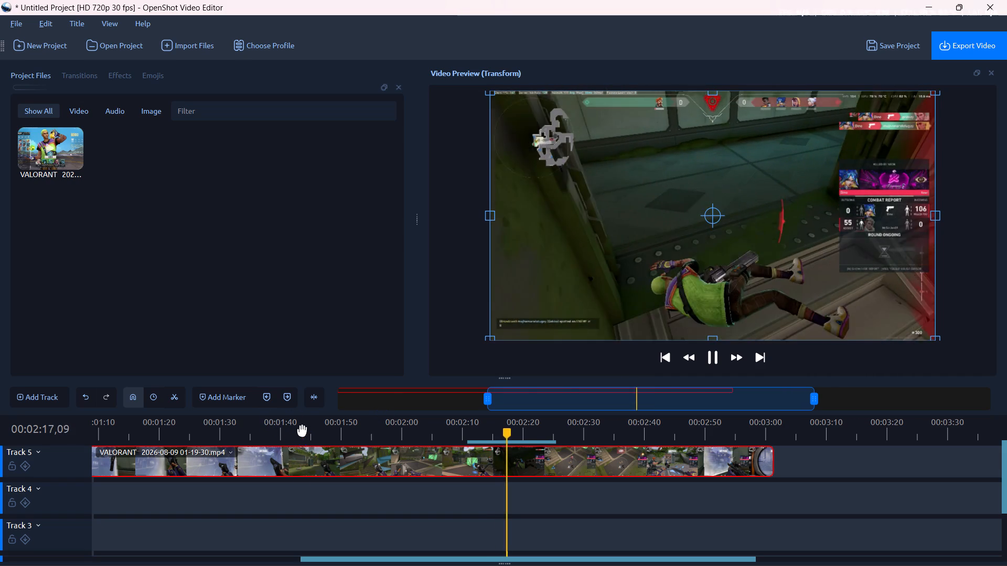
{"action": "left_click", "coordinate": [302, 431]}
{"action": "left_click", "coordinate": [705, 352]}
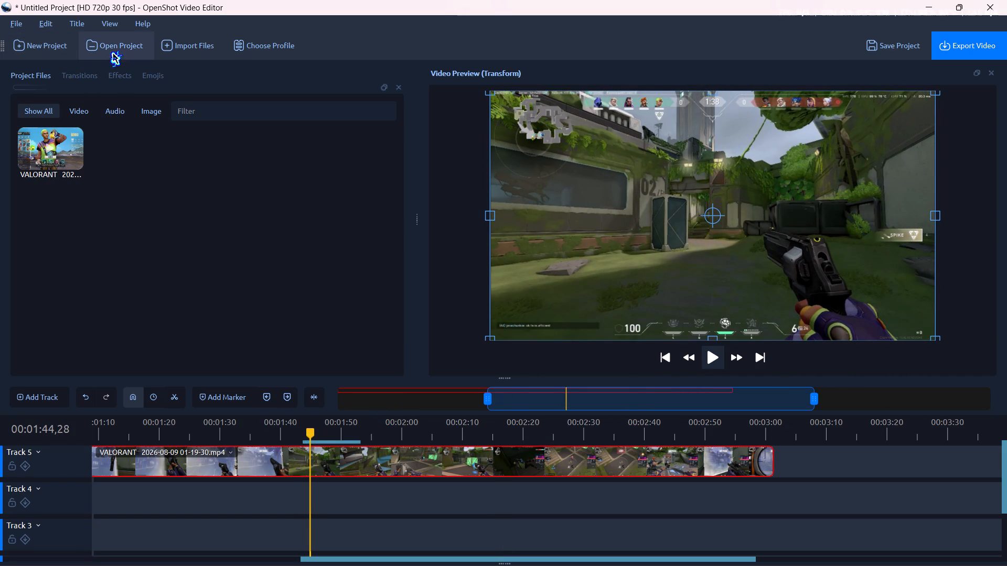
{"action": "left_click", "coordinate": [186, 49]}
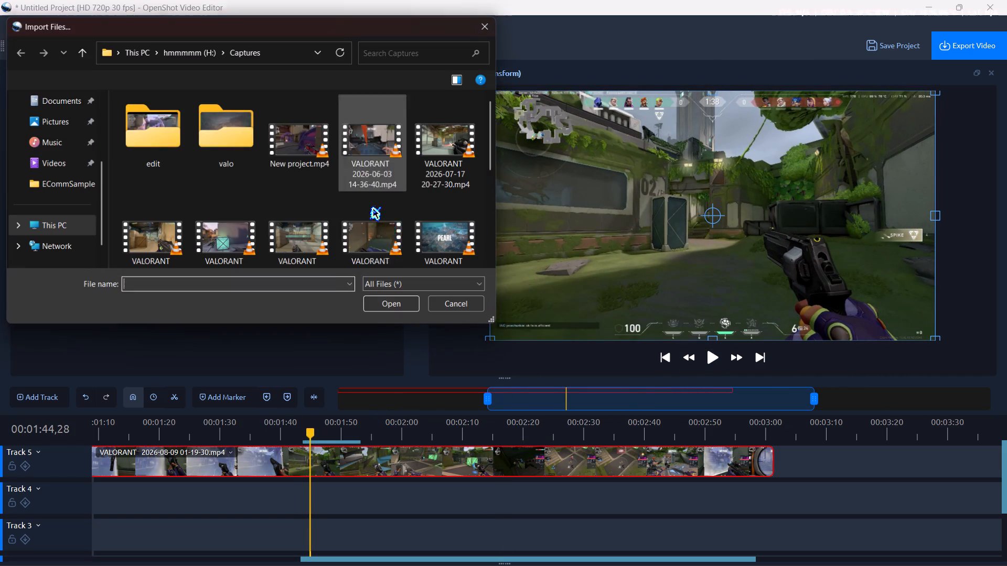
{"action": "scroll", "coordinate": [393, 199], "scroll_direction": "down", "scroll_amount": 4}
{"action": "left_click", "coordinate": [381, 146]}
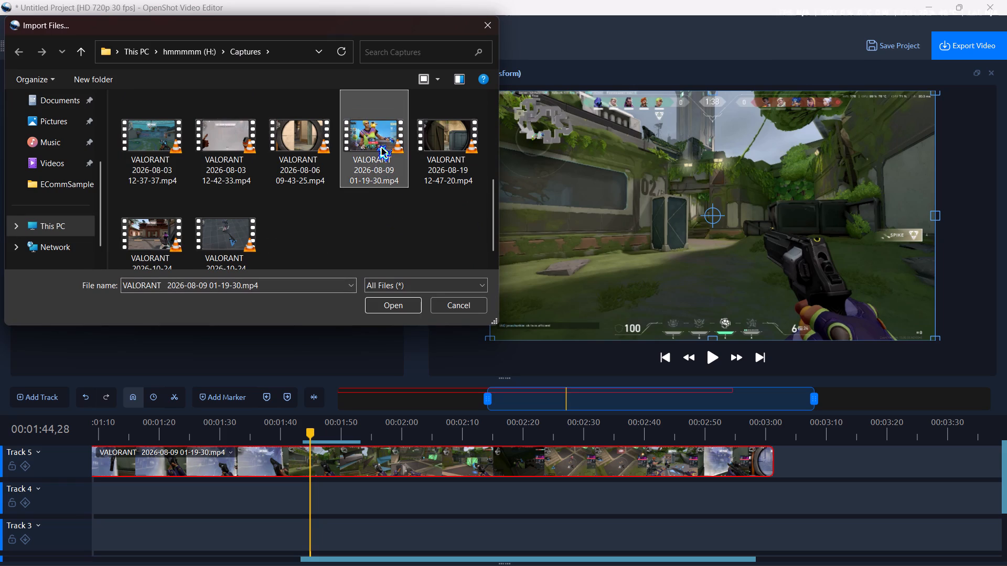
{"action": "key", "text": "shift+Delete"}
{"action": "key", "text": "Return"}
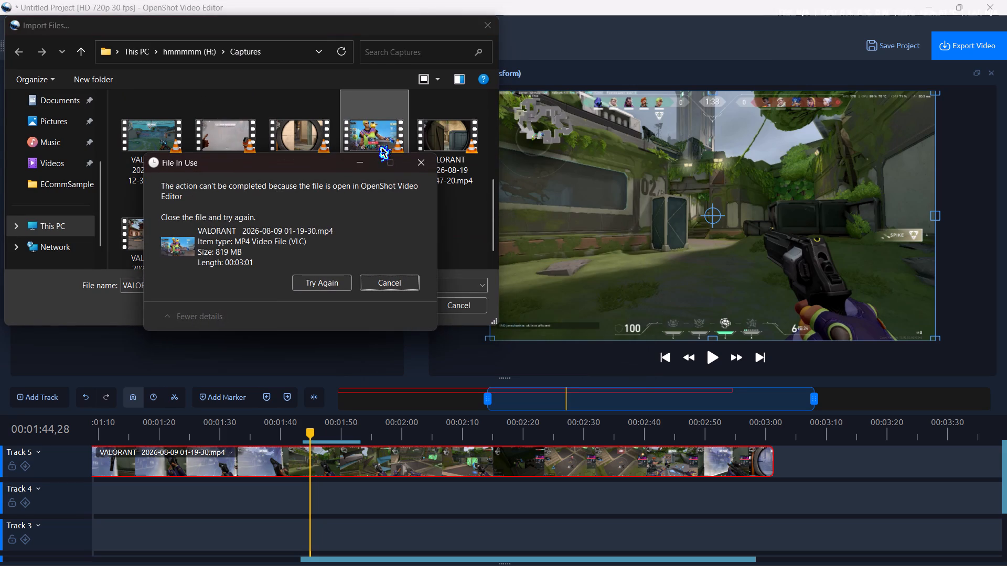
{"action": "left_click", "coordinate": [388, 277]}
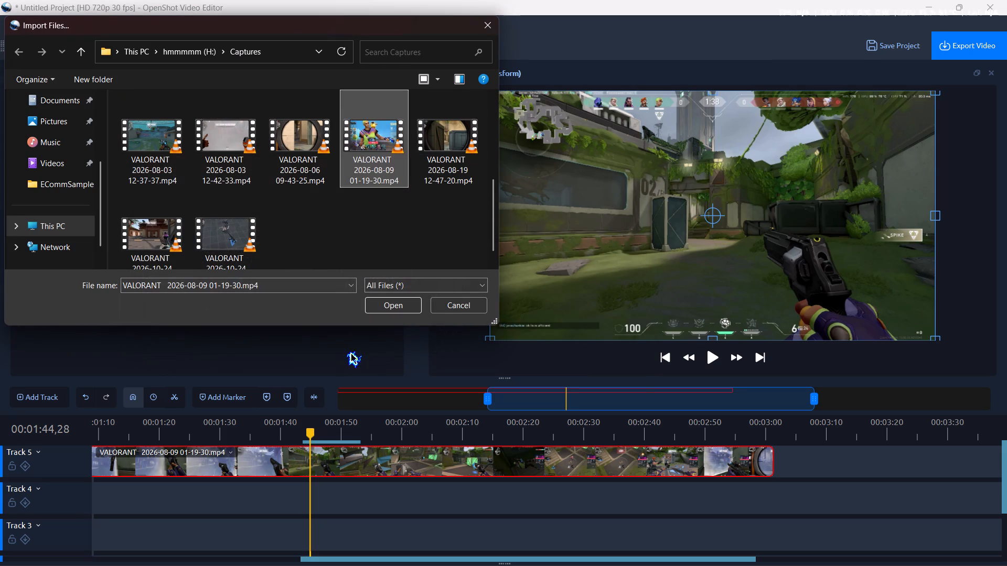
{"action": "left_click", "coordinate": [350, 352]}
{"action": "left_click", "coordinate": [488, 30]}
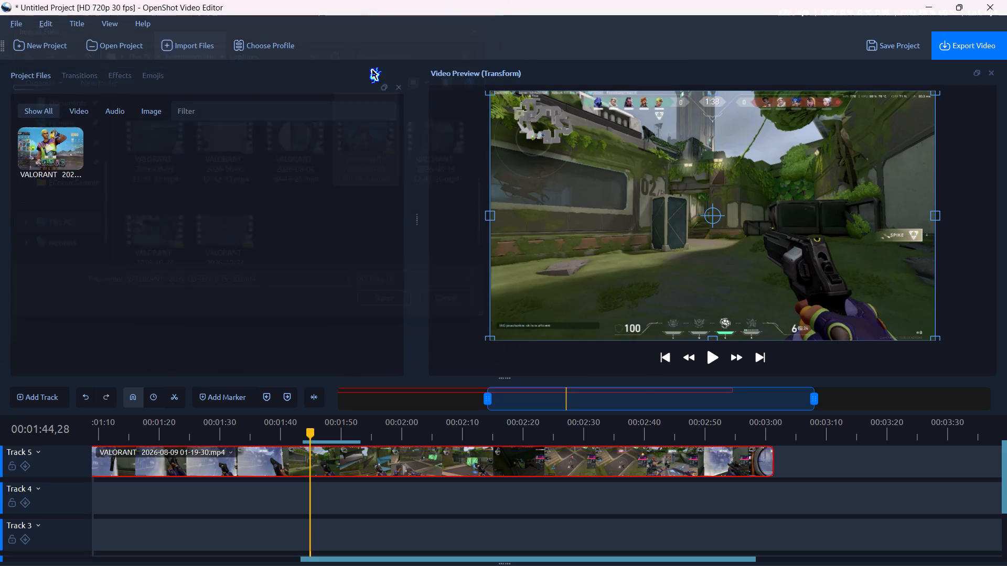
{"action": "left_click", "coordinate": [46, 169]}
{"action": "key", "text": "Delete"}
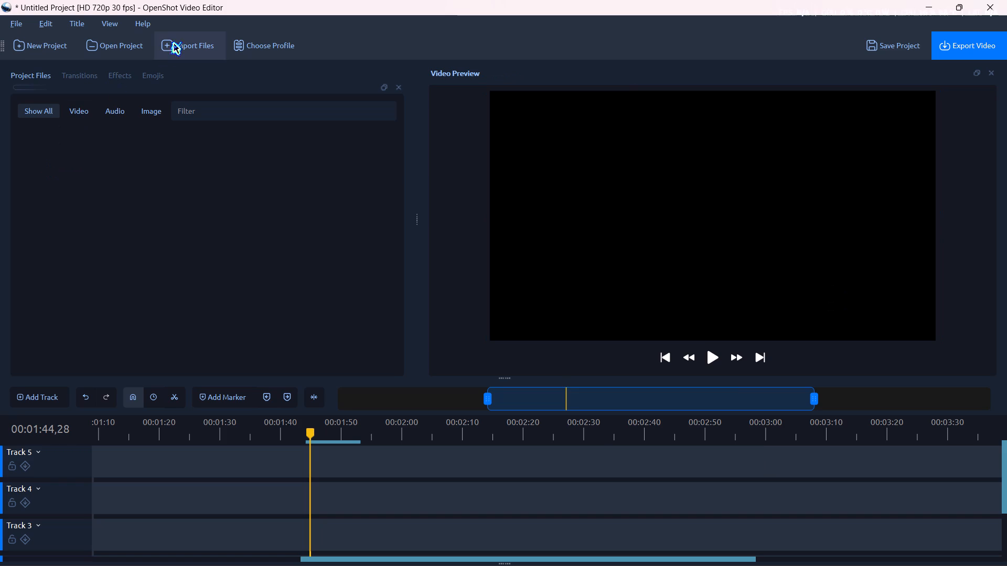
{"action": "left_click", "coordinate": [175, 40]}
{"action": "scroll", "coordinate": [355, 219], "scroll_direction": "down", "scroll_amount": 1}
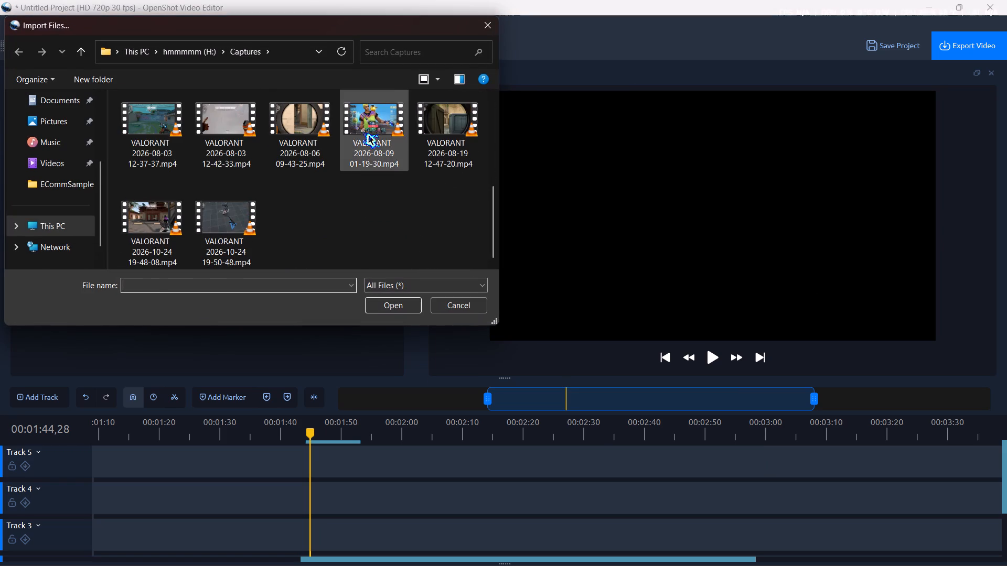
{"action": "left_click", "coordinate": [369, 130]}
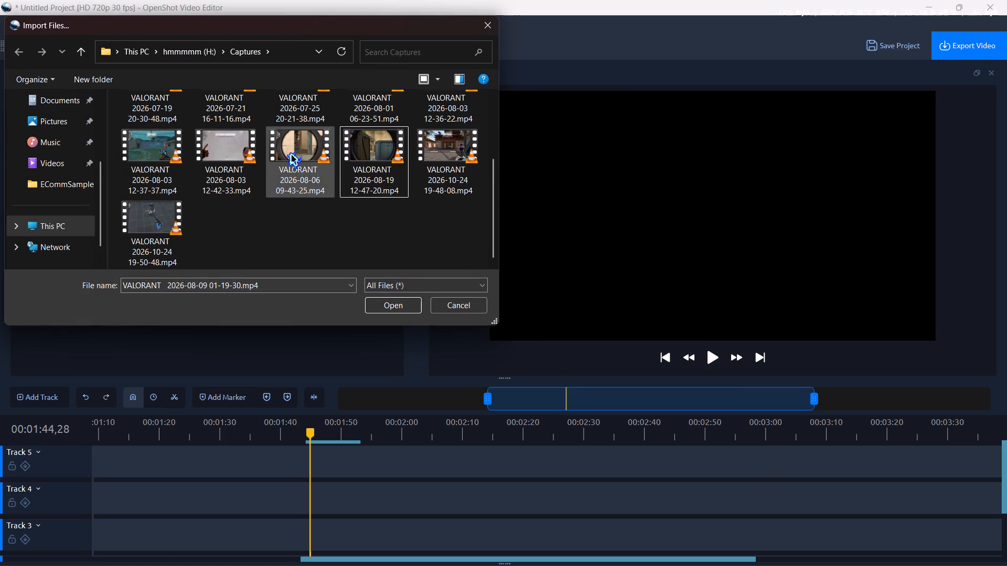
{"action": "double_click", "coordinate": [291, 153]}
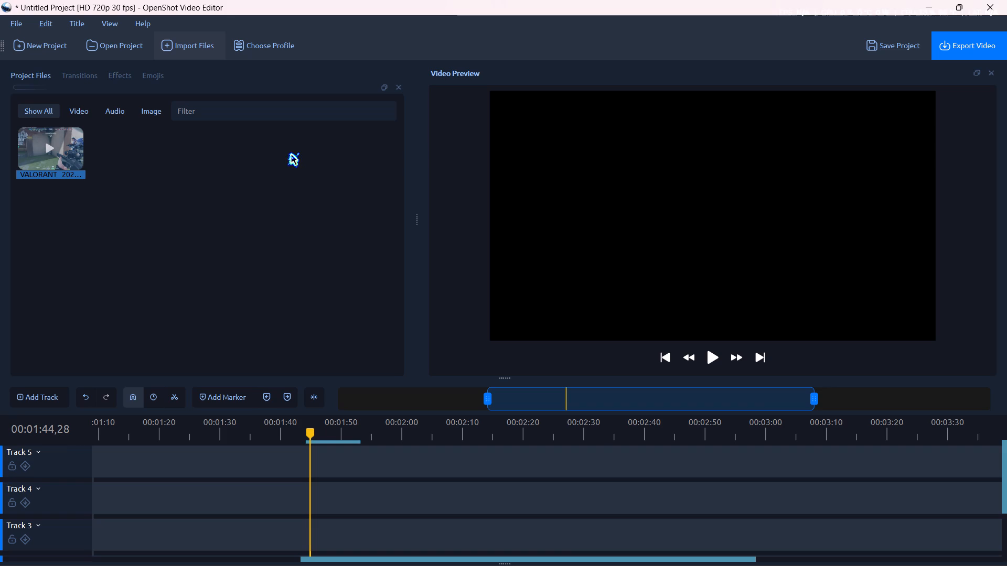
{"action": "left_click_drag", "start_coordinate": [42, 147], "coordinate": [116, 465]}
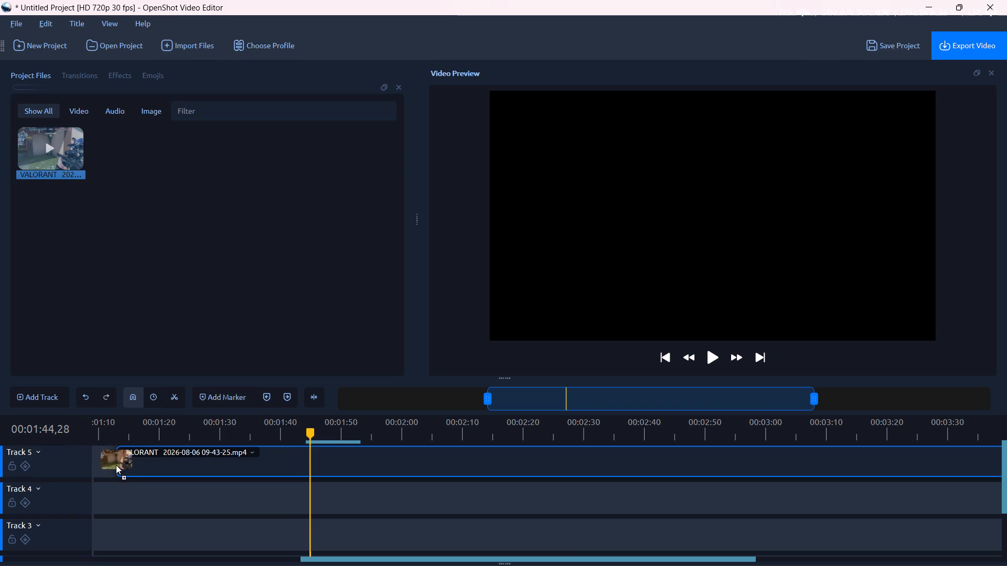
{"action": "left_click_drag", "start_coordinate": [116, 465], "coordinate": [93, 476]}
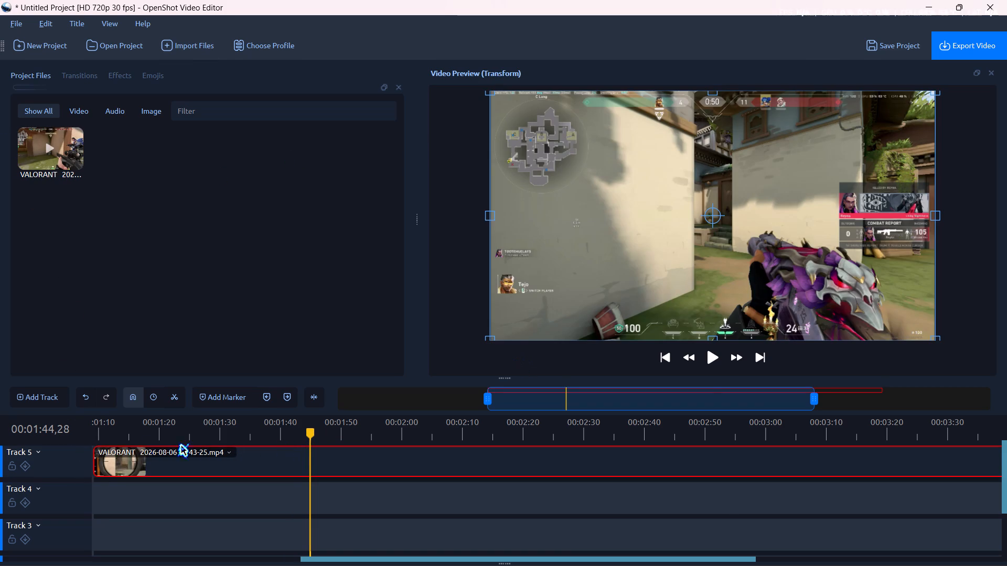
{"action": "scroll", "coordinate": [145, 441], "scroll_direction": "right", "scroll_amount": 2}
{"action": "left_click_drag", "start_coordinate": [622, 468], "coordinate": [329, 504]}
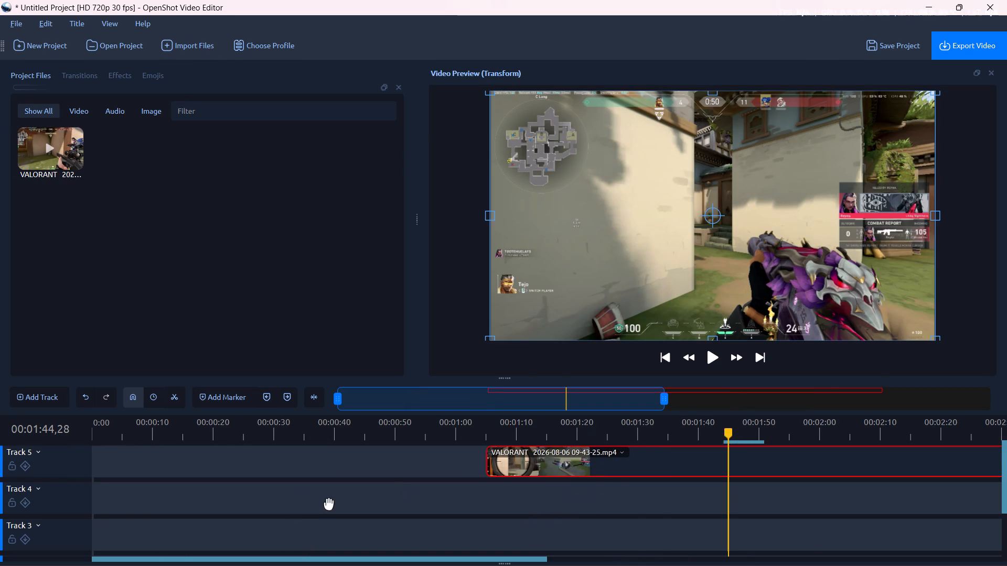
{"action": "left_click_drag", "start_coordinate": [329, 504], "coordinate": [172, 461]}
{"action": "scroll", "coordinate": [172, 461], "scroll_direction": "down", "scroll_amount": 2, "text": "ctrl"}
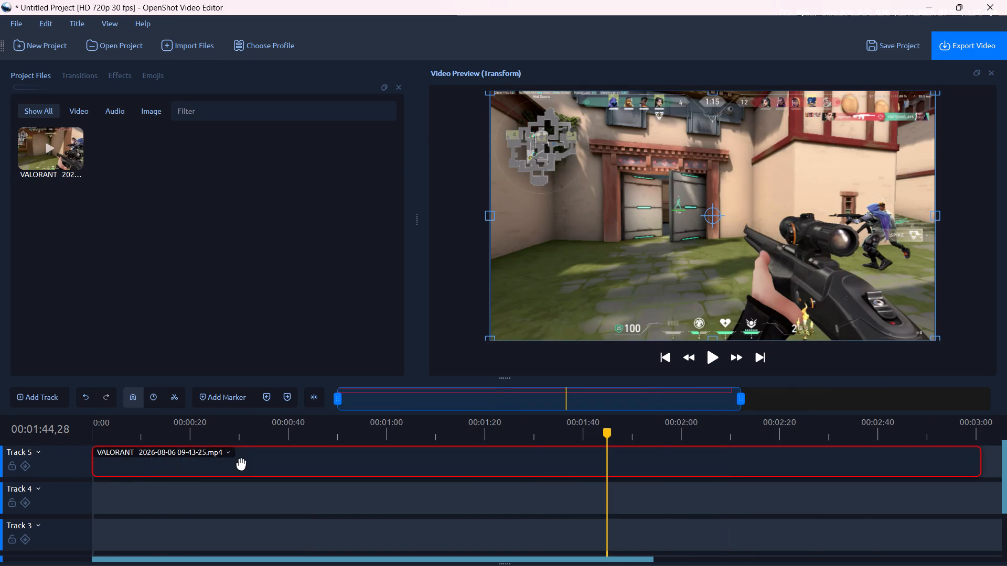
{"action": "scroll", "coordinate": [241, 464], "scroll_direction": "down", "scroll_amount": 6, "text": "ctrl"}
{"action": "left_click", "coordinate": [99, 425]}
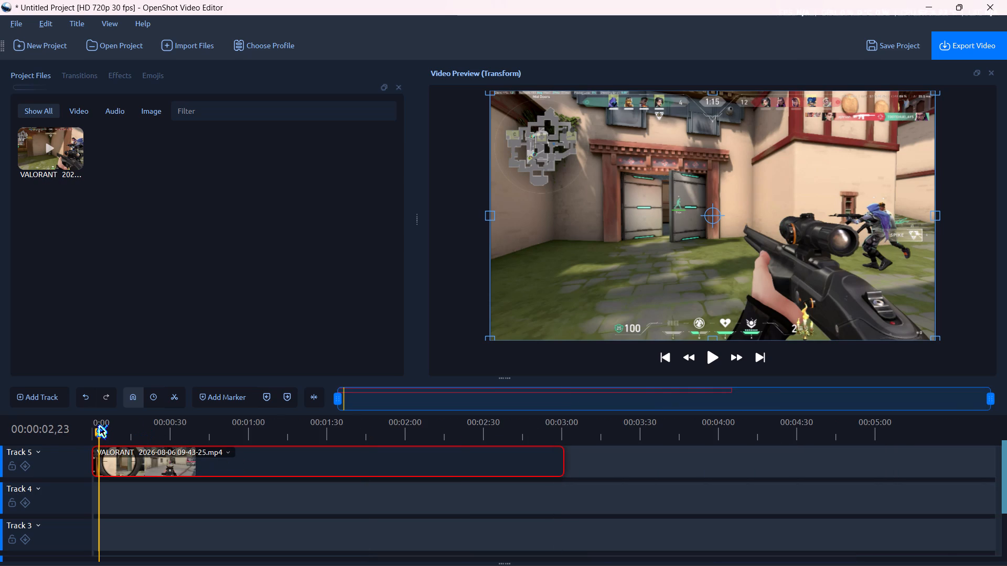
{"action": "left_click", "coordinate": [716, 358]}
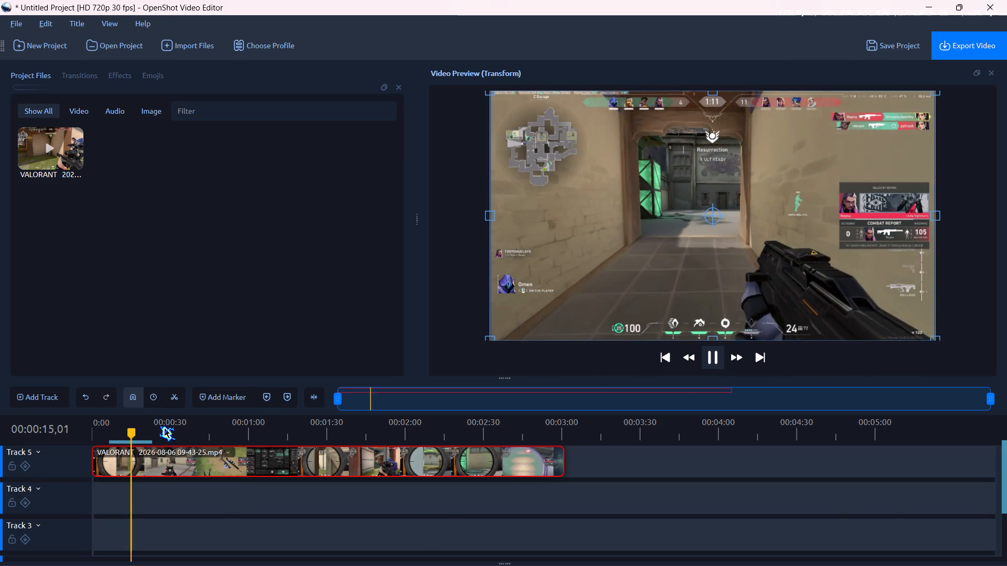
{"action": "left_click", "coordinate": [164, 427]}
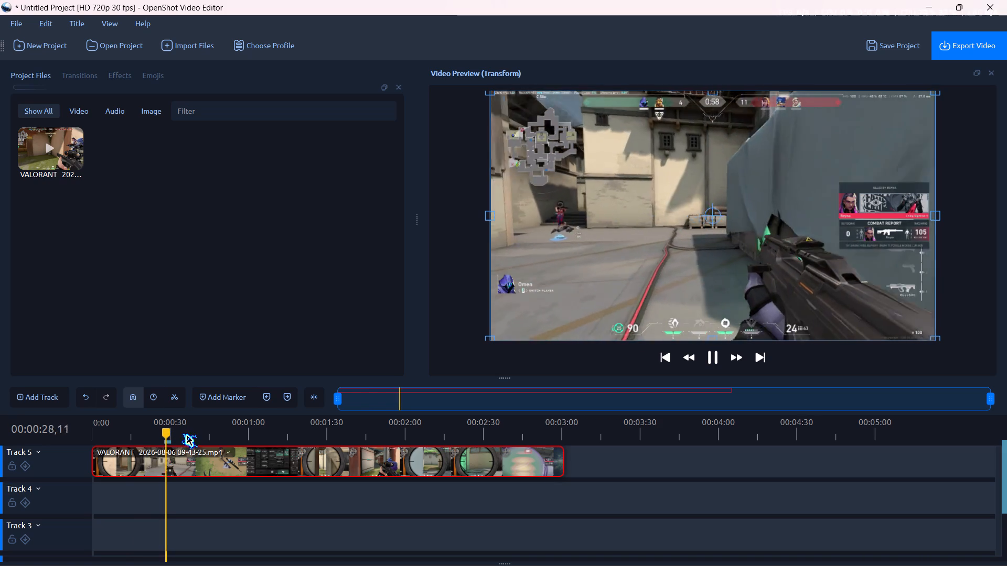
{"action": "left_click", "coordinate": [186, 434]}
{"action": "left_click", "coordinate": [219, 434]}
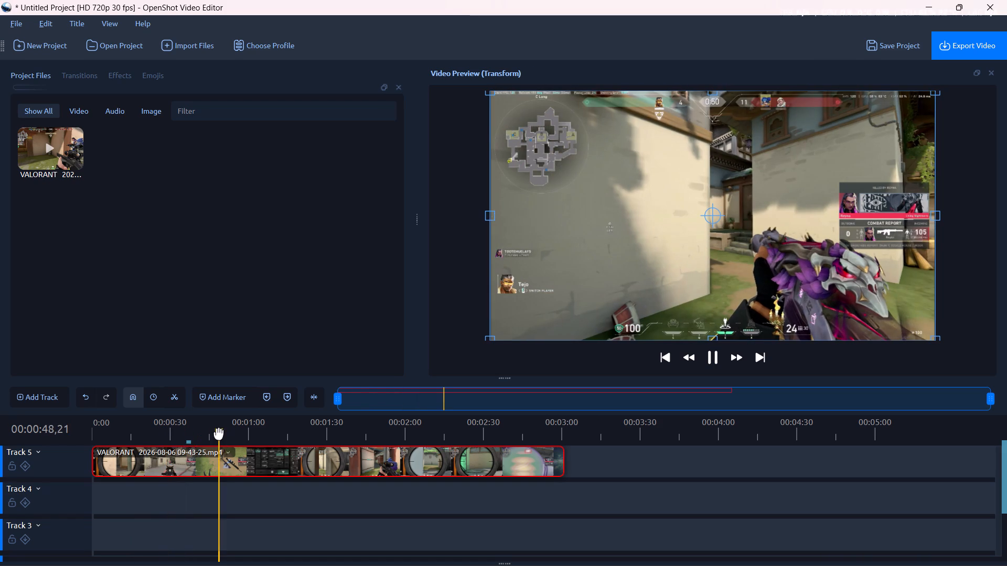
{"action": "left_click", "coordinate": [248, 434]}
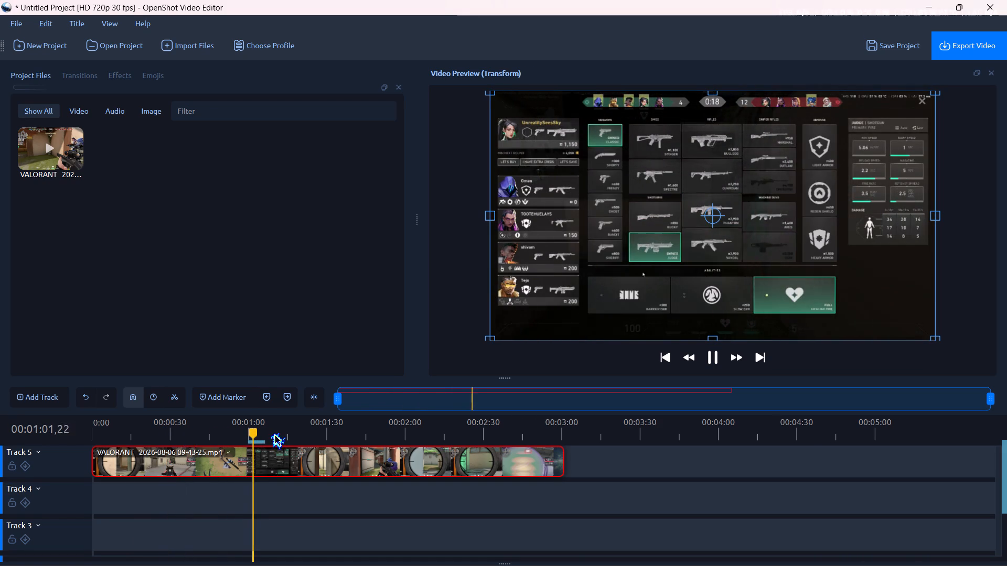
{"action": "left_click", "coordinate": [274, 434]}
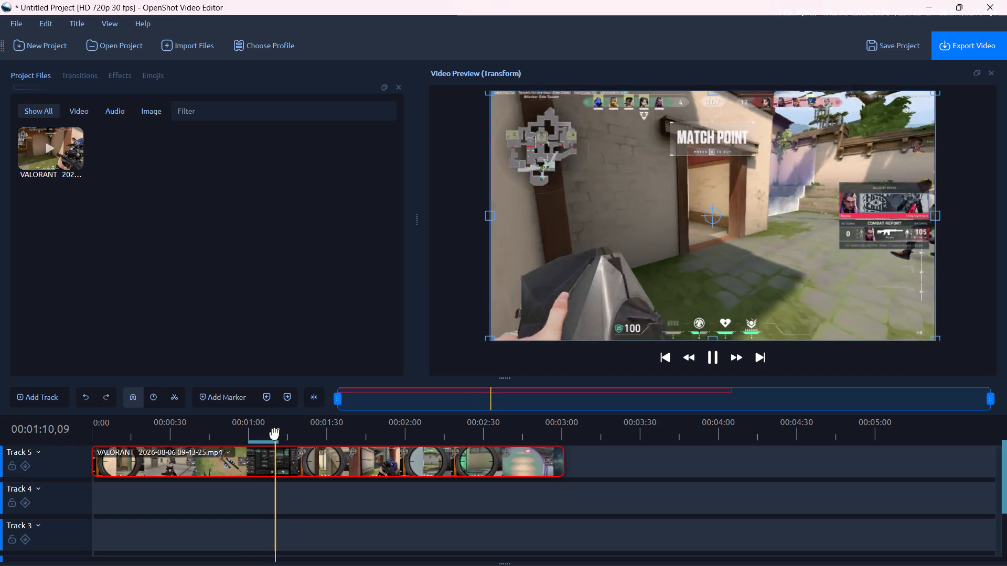
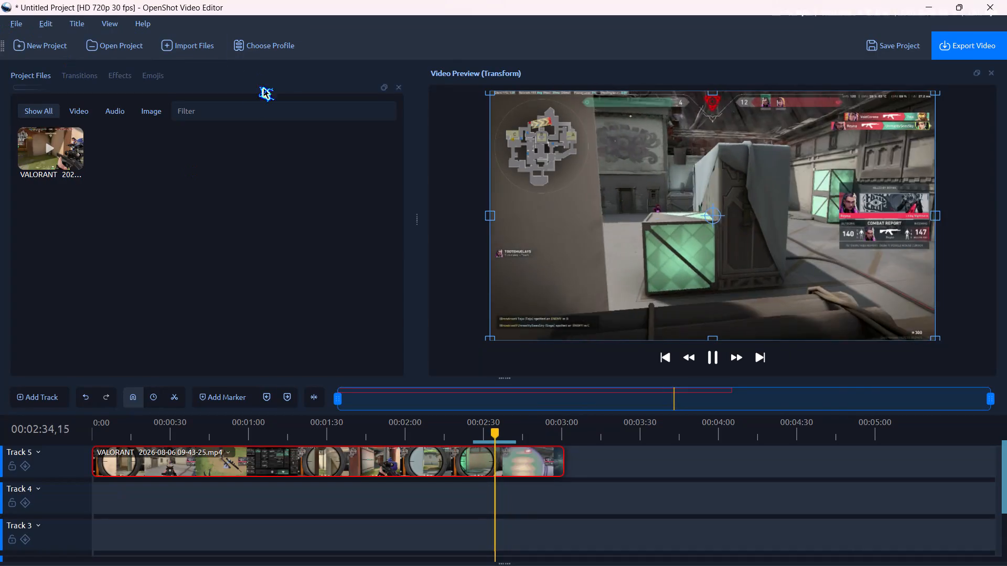
{"action": "left_click", "coordinate": [58, 152]}
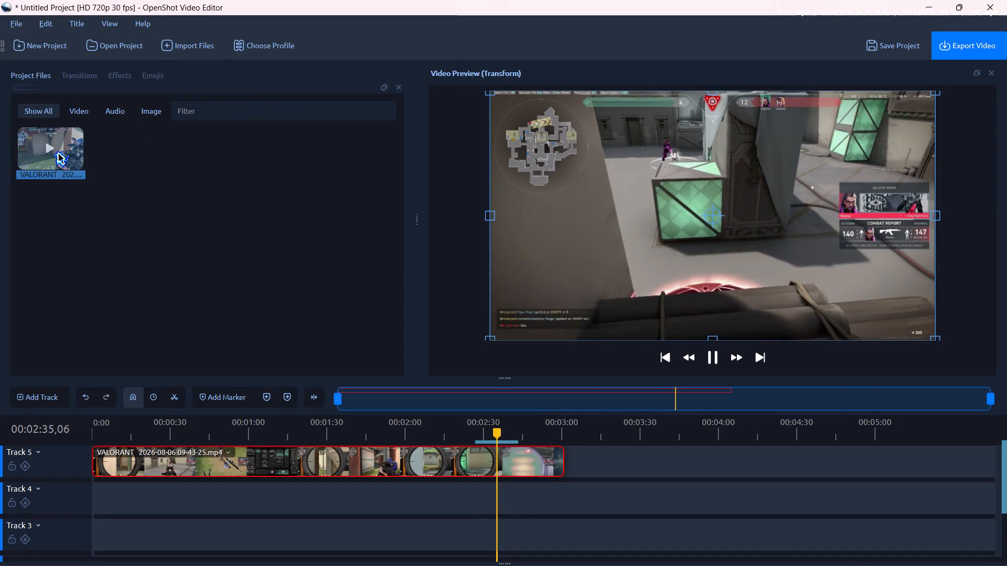
{"action": "key", "text": "Delete"}
{"action": "left_click", "coordinate": [184, 42]}
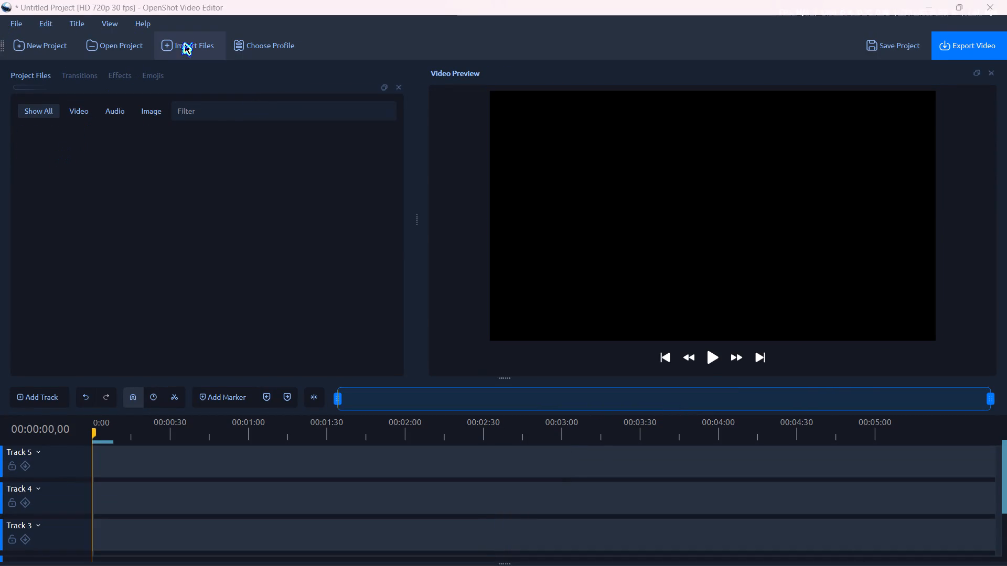
{"action": "scroll", "coordinate": [383, 163], "scroll_direction": "down", "scroll_amount": 2}
{"action": "scroll", "coordinate": [383, 163], "scroll_direction": "up", "scroll_amount": 1}
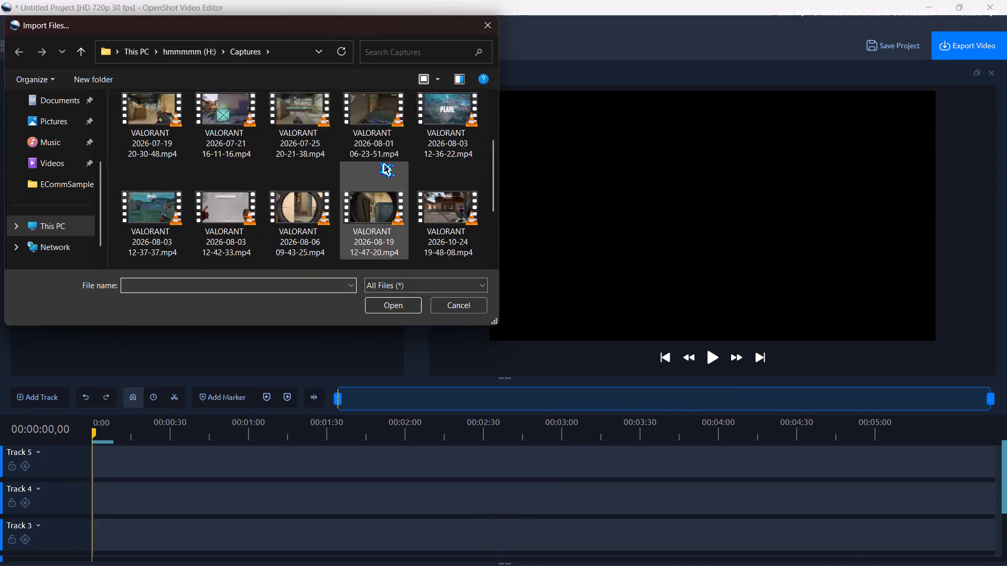
{"action": "scroll", "coordinate": [383, 163], "scroll_direction": "up", "scroll_amount": 1}
{"action": "scroll", "coordinate": [383, 163], "scroll_direction": "down", "scroll_amount": 1}
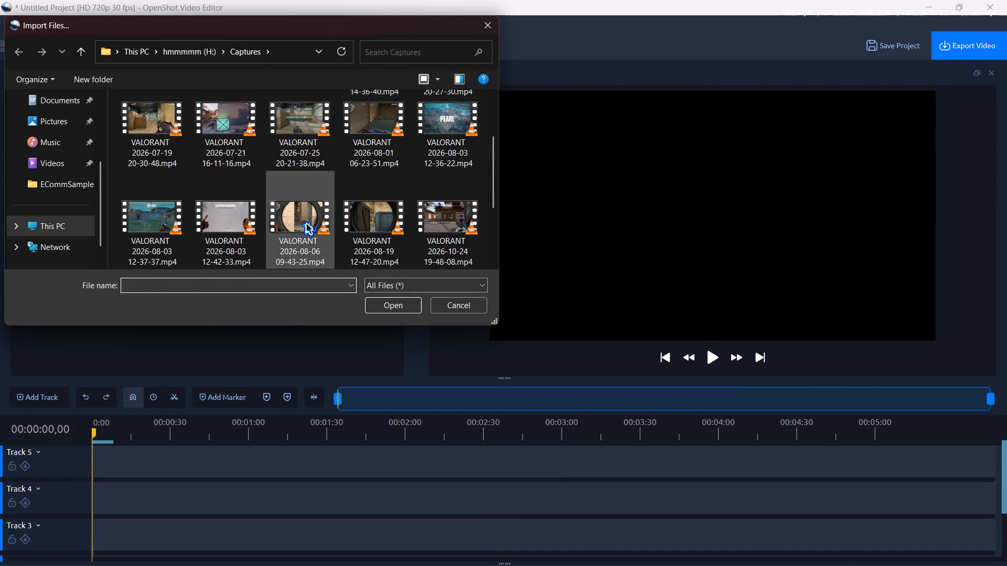
{"action": "left_click", "coordinate": [306, 222]}
{"action": "key", "text": "Delete"}
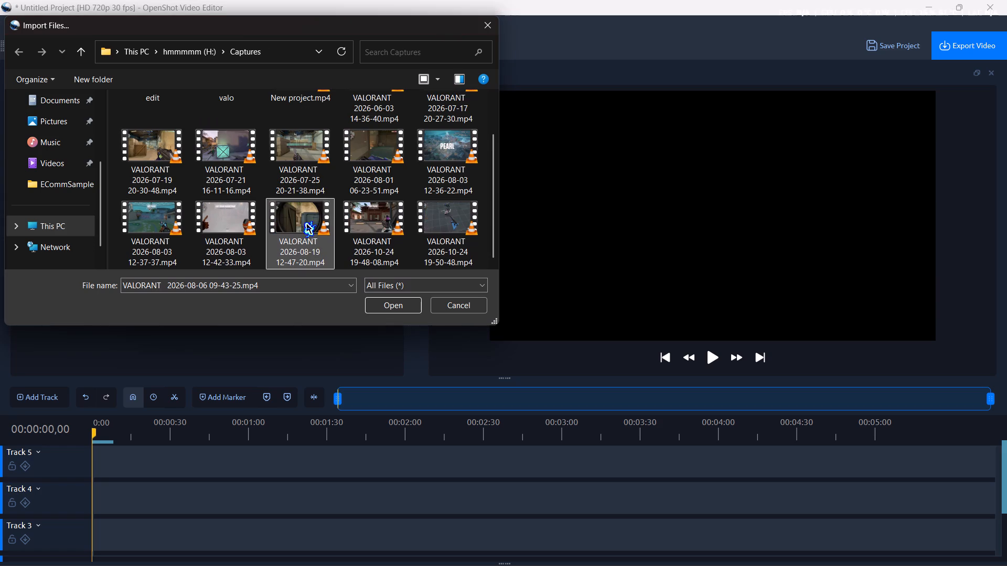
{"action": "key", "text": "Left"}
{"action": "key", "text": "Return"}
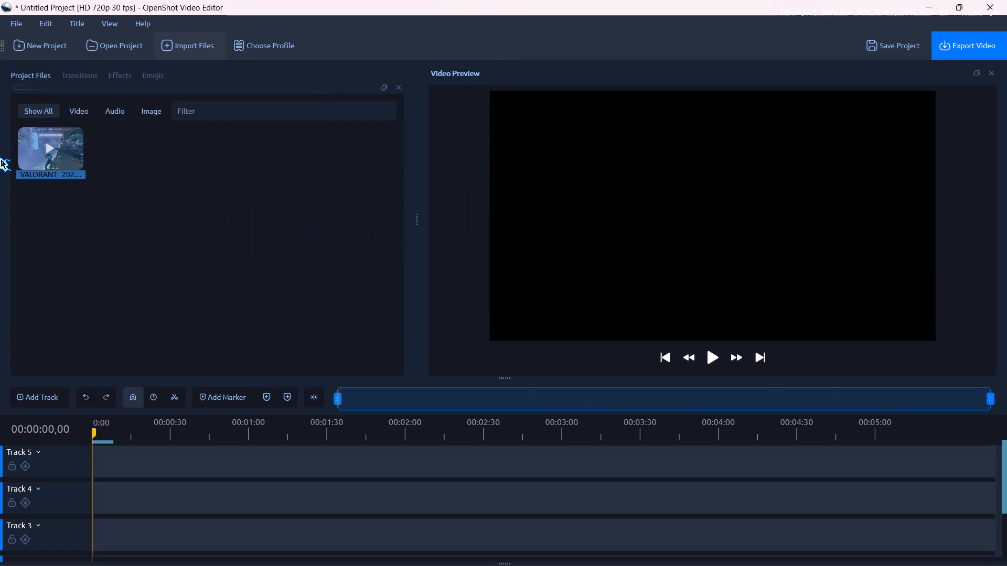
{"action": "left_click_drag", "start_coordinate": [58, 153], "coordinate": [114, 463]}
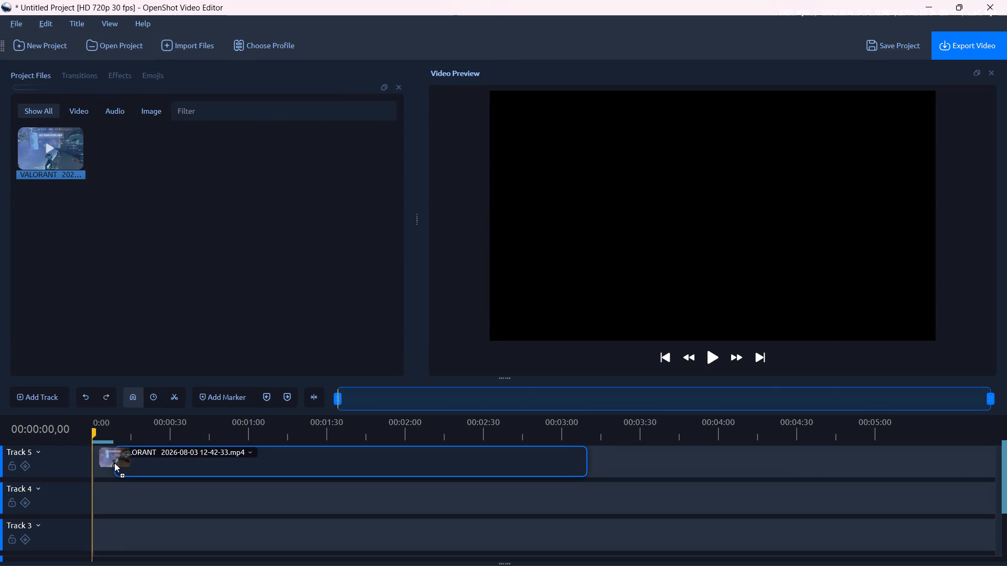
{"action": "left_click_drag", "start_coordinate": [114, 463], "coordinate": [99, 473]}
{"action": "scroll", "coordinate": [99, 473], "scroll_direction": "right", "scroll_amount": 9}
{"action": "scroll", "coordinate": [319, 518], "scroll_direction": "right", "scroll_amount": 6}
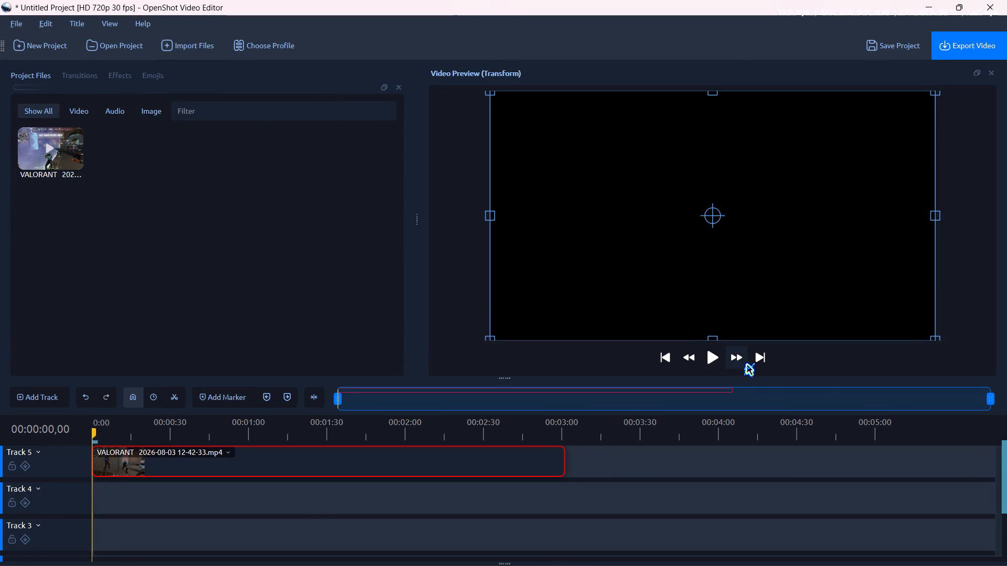
{"action": "left_click", "coordinate": [713, 361]}
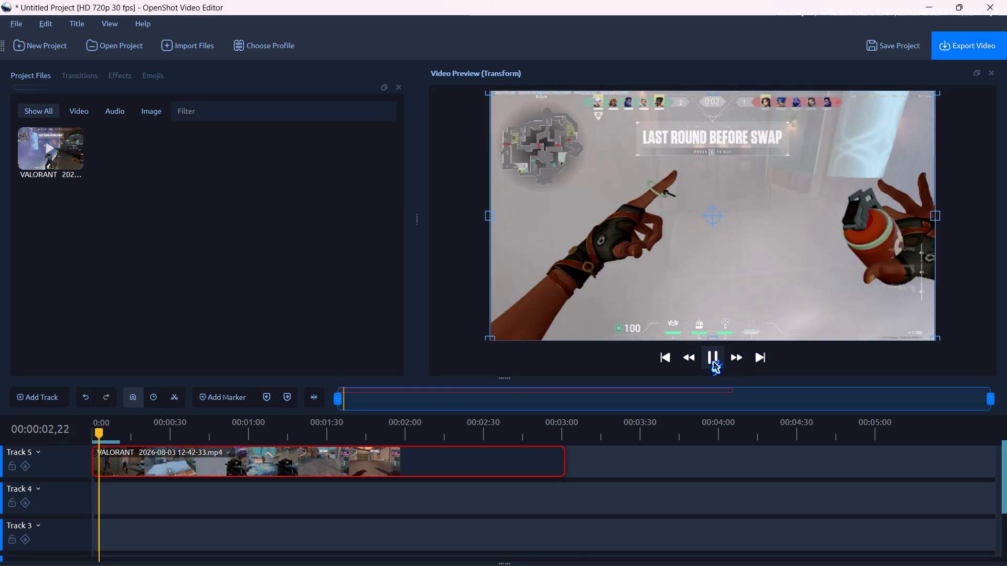
{"action": "key", "text": "Right"}
{"action": "key", "text": "Right"}
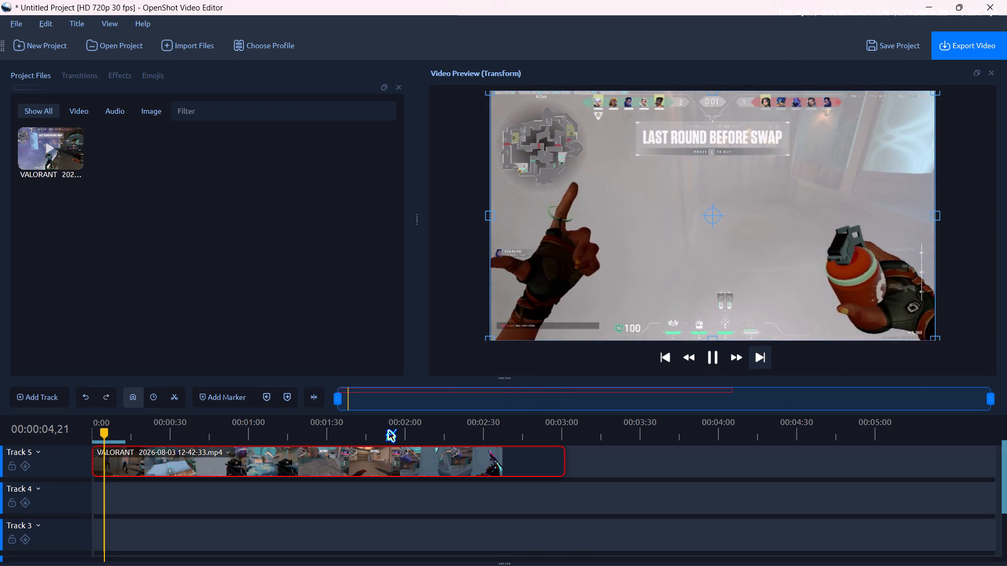
{"action": "left_click", "coordinate": [291, 434]}
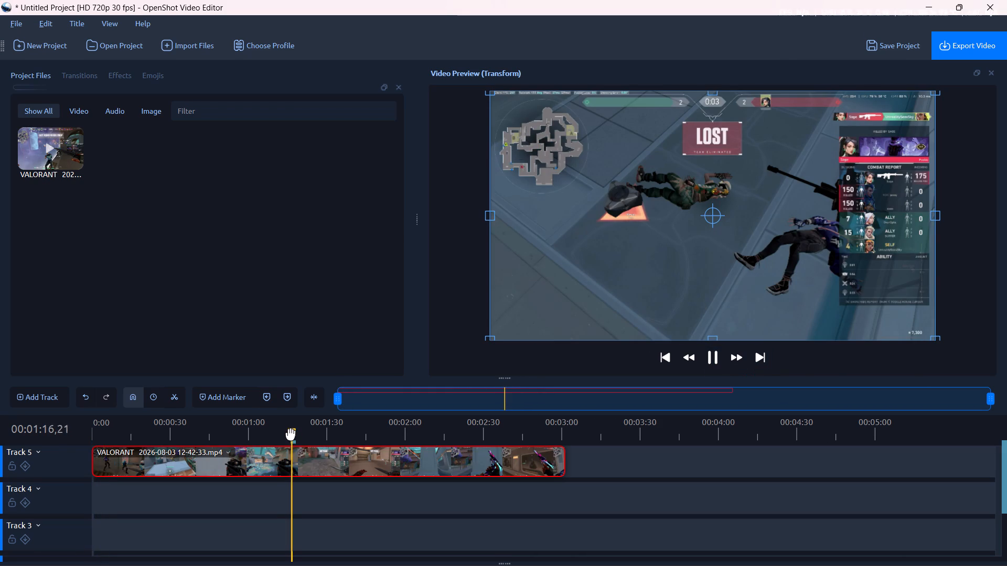
{"action": "left_click", "coordinate": [259, 423]}
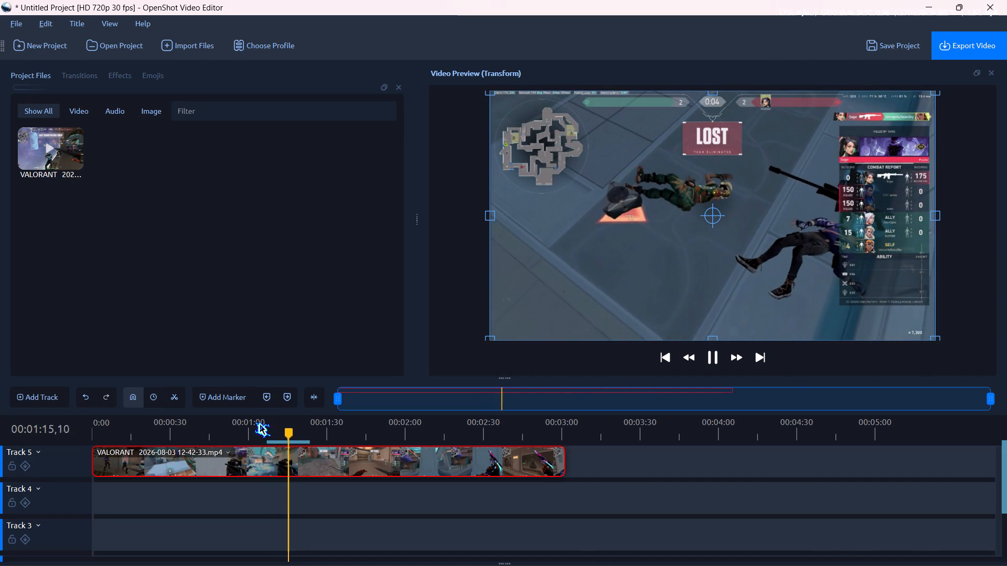
{"action": "left_click", "coordinate": [353, 436]}
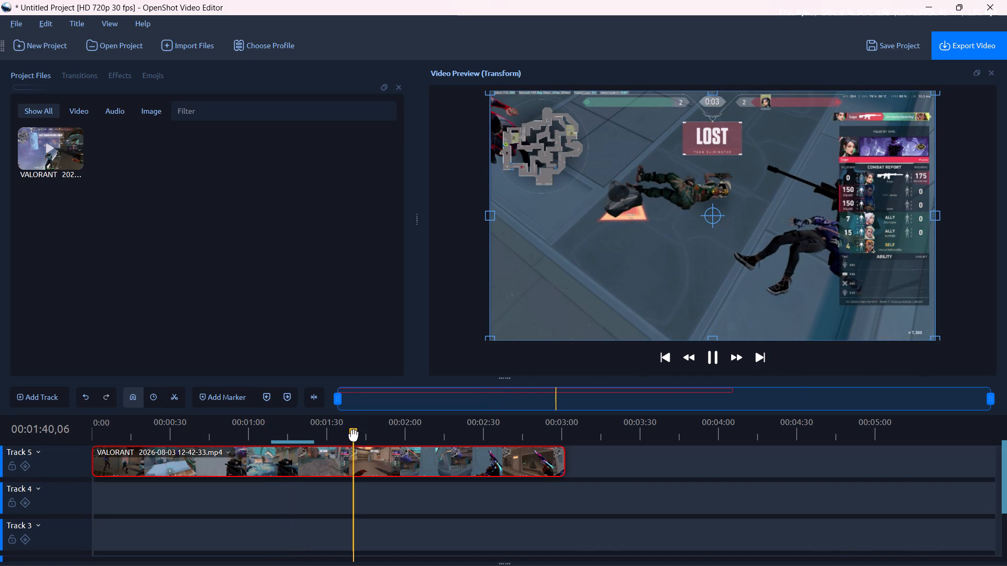
{"action": "left_click", "coordinate": [378, 432]}
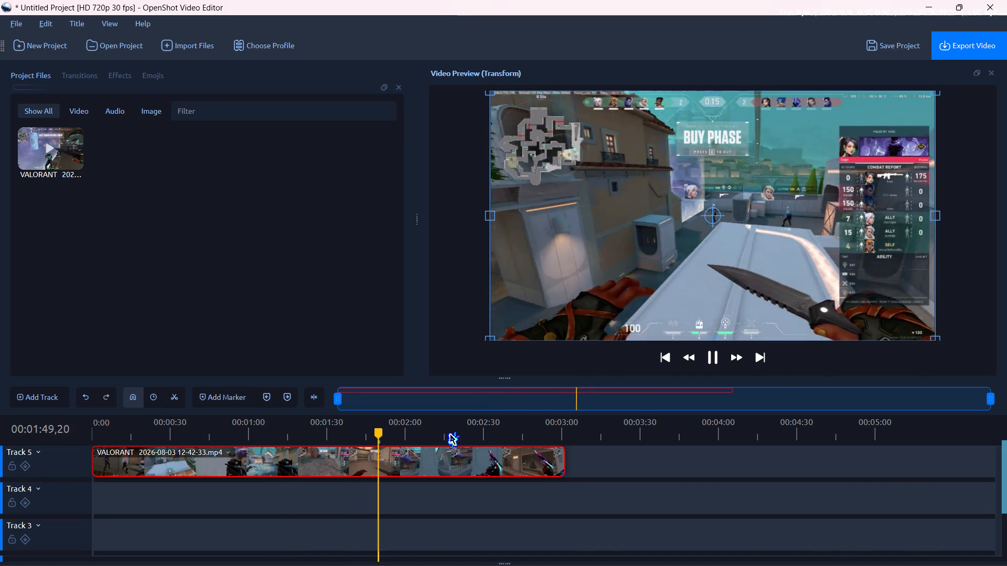
{"action": "left_click", "coordinate": [449, 433]}
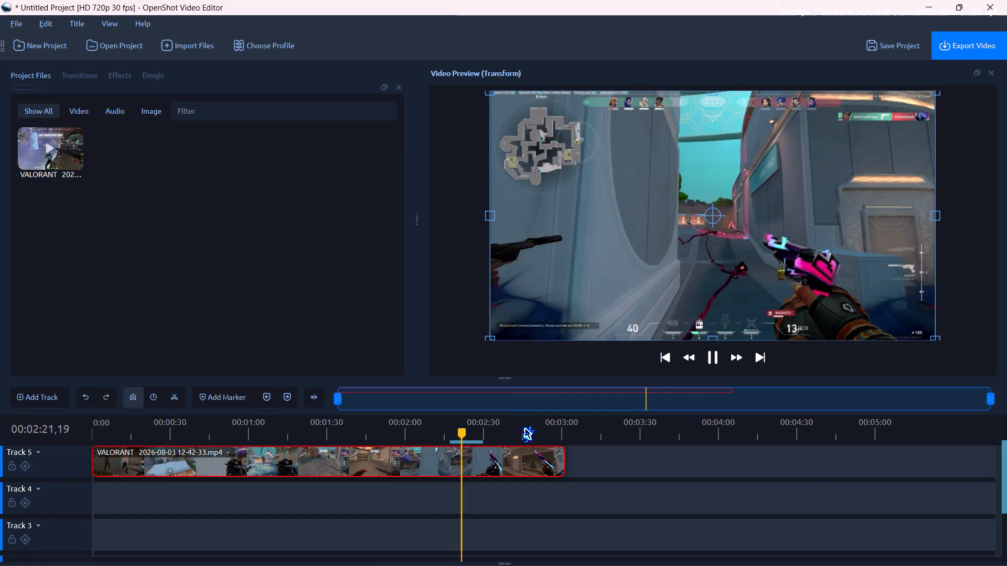
{"action": "left_click", "coordinate": [524, 427]}
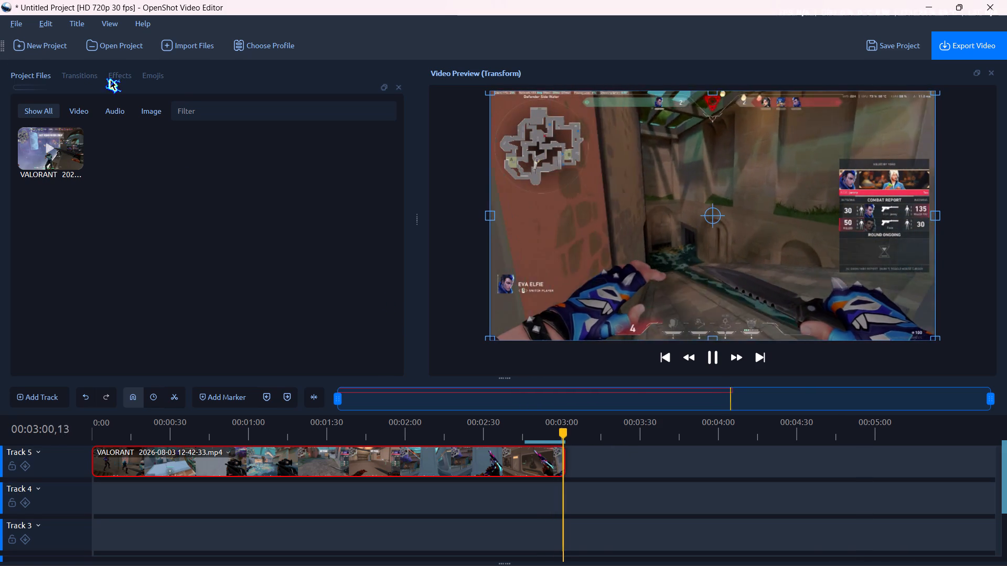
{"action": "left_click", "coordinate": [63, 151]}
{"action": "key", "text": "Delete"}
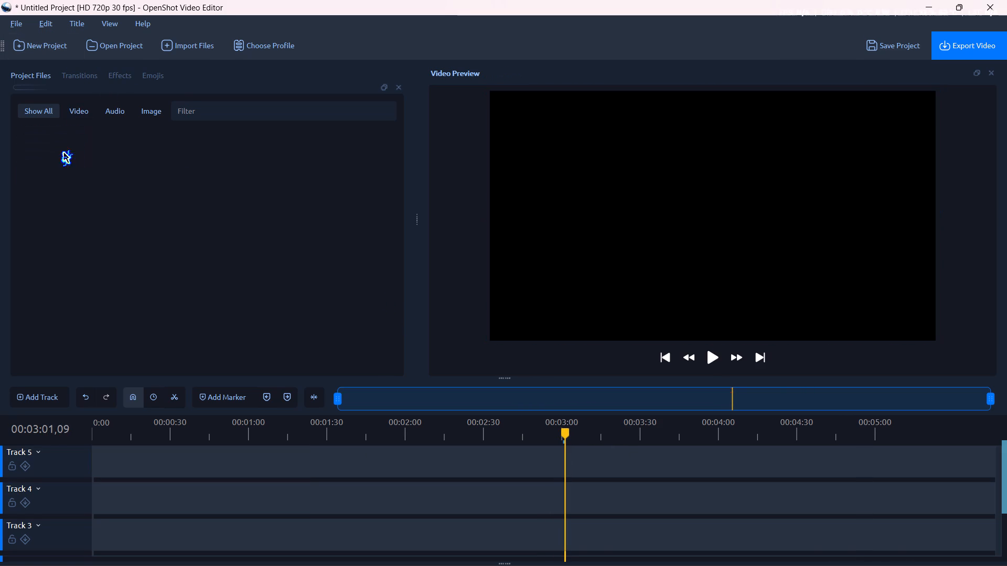
{"action": "left_click", "coordinate": [180, 36]}
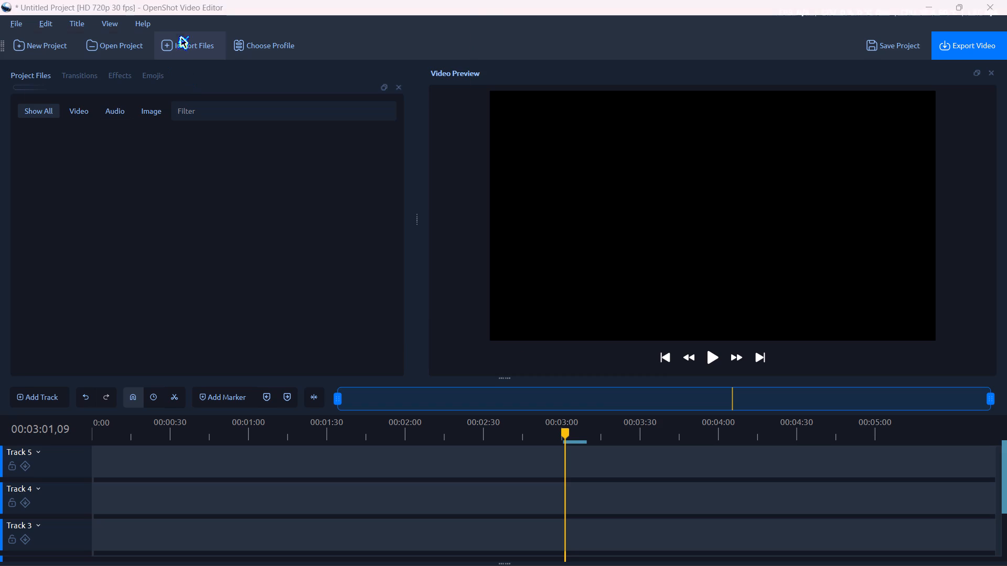
{"action": "scroll", "coordinate": [301, 180], "scroll_direction": "down", "scroll_amount": 1}
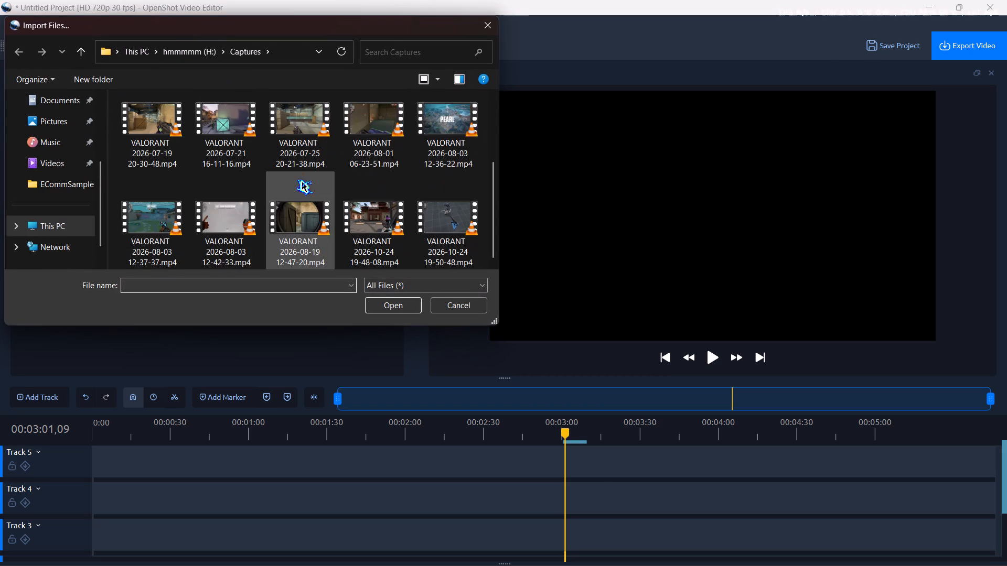
{"action": "left_click", "coordinate": [240, 227]}
{"action": "key", "text": "Delete"}
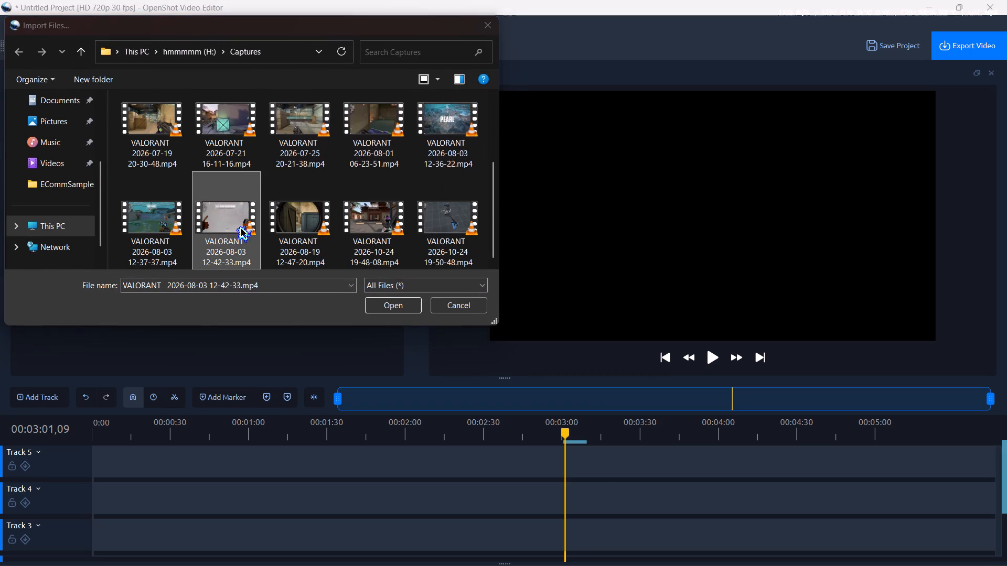
{"action": "key", "text": "Right"}
{"action": "key", "text": "Left"}
{"action": "key", "text": "Delete"}
{"action": "key", "text": "Right"}
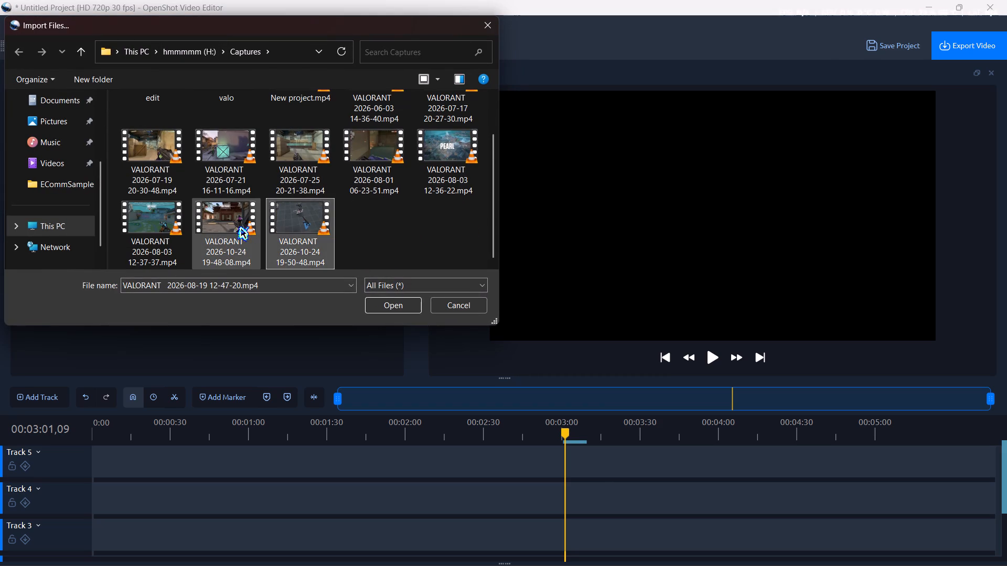
{"action": "key", "text": "Left"}
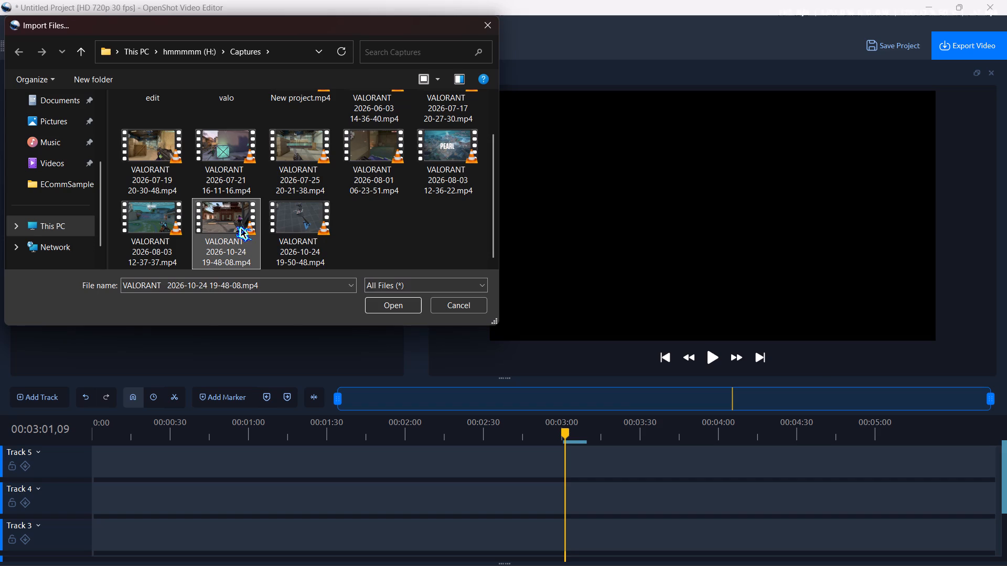
{"action": "key", "text": "Delete"}
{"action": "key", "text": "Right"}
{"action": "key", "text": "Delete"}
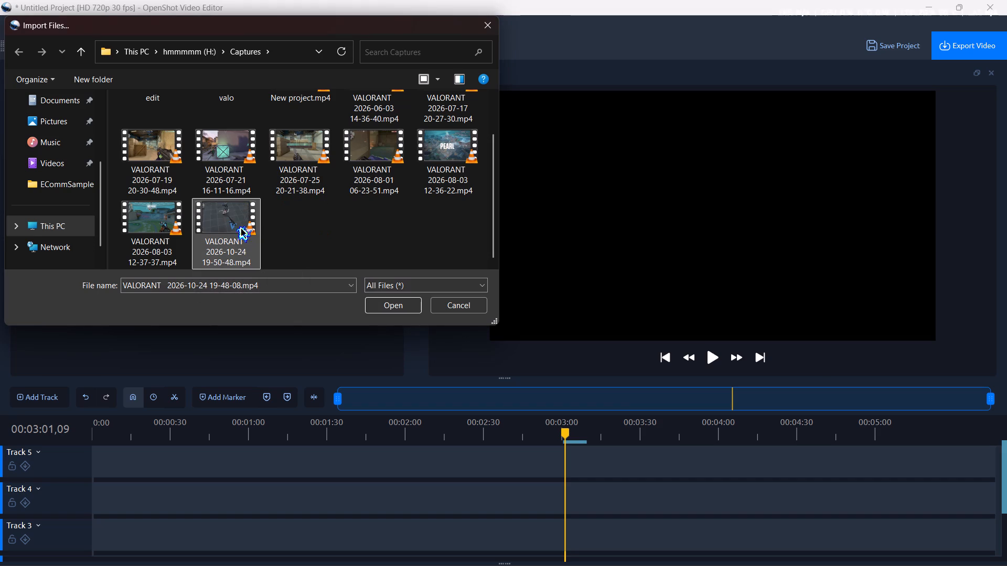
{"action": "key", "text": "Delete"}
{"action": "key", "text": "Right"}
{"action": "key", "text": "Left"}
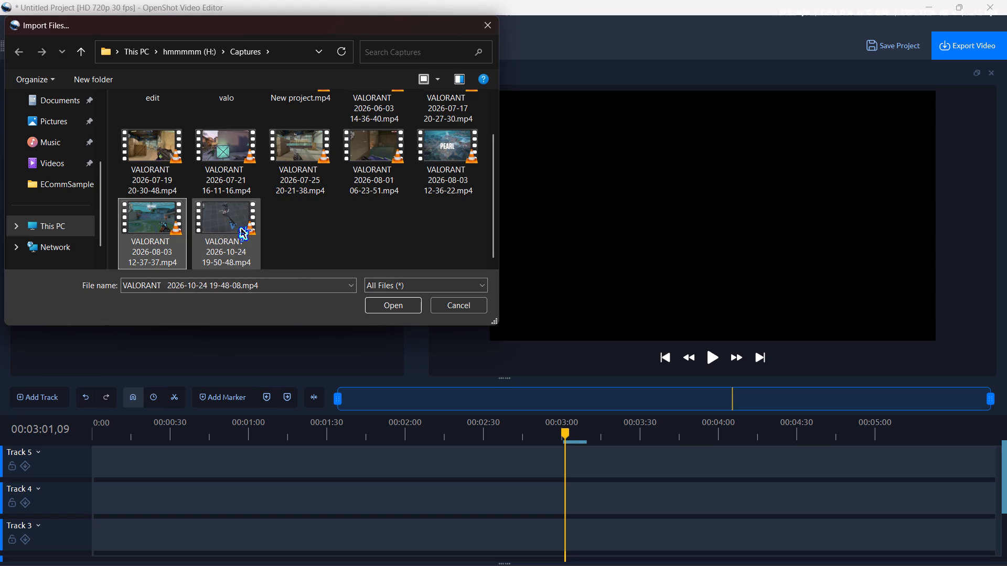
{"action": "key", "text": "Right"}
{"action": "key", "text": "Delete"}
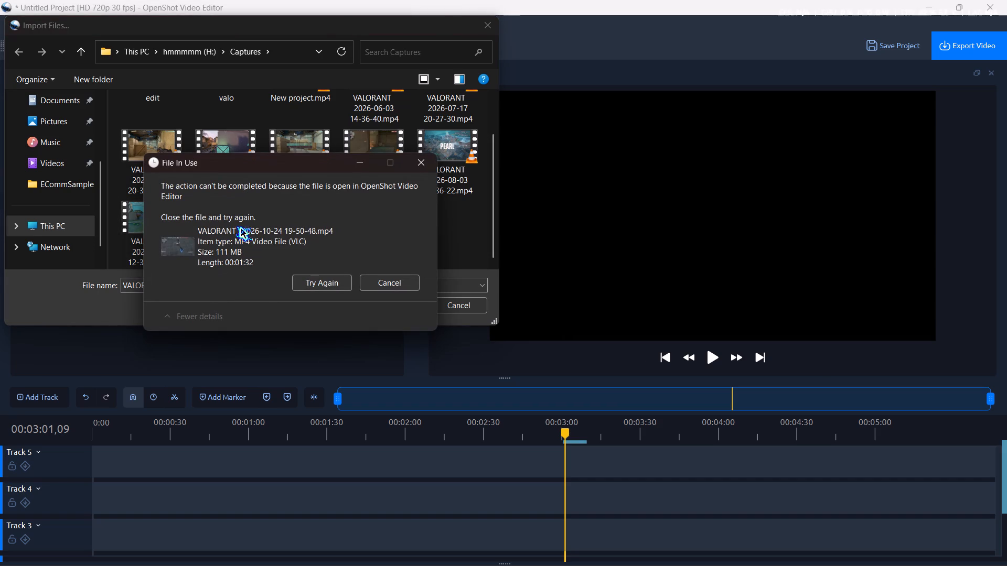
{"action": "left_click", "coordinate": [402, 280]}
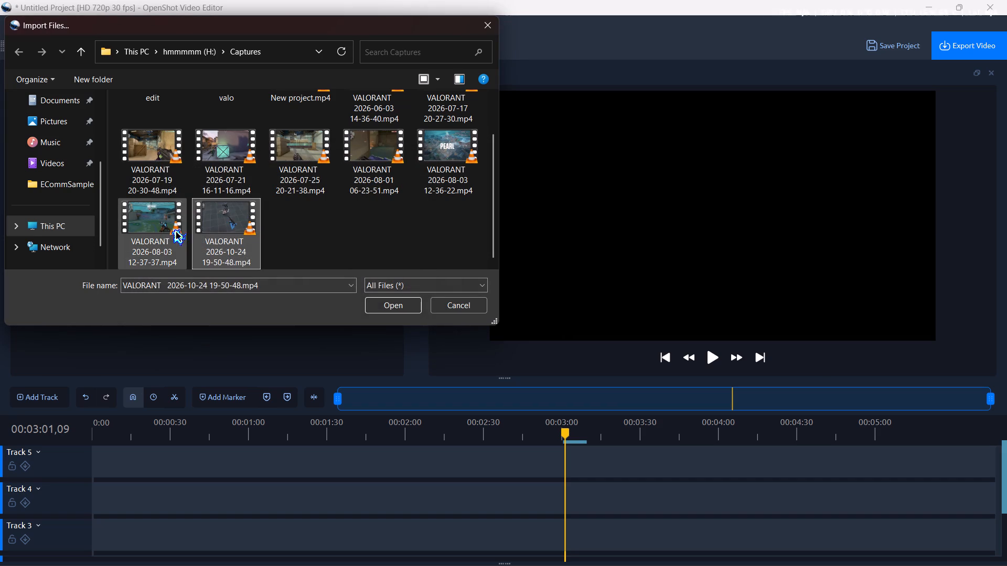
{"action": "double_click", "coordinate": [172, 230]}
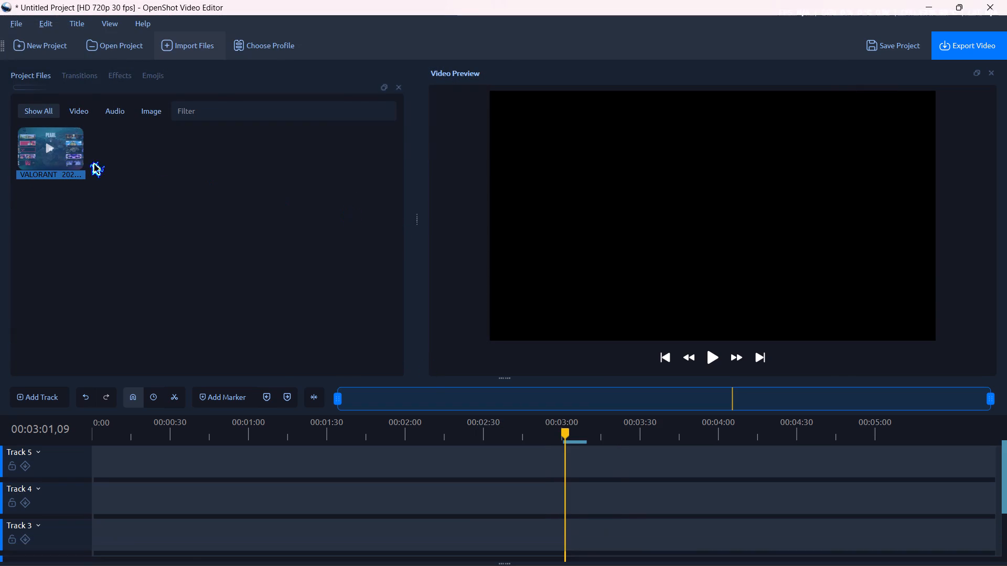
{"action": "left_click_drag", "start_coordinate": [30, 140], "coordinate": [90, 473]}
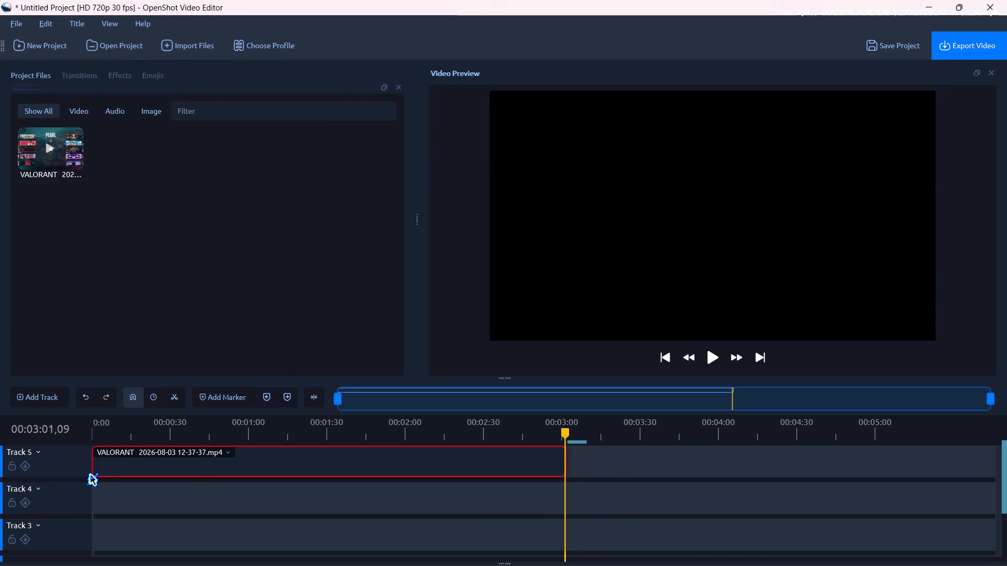
{"action": "left_click", "coordinate": [710, 359]}
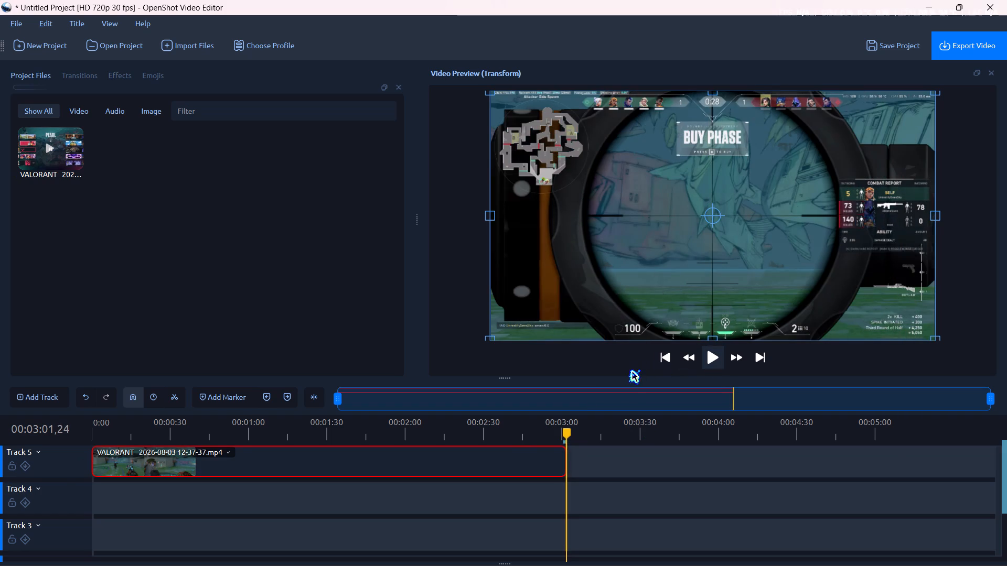
{"action": "left_click", "coordinate": [466, 432]}
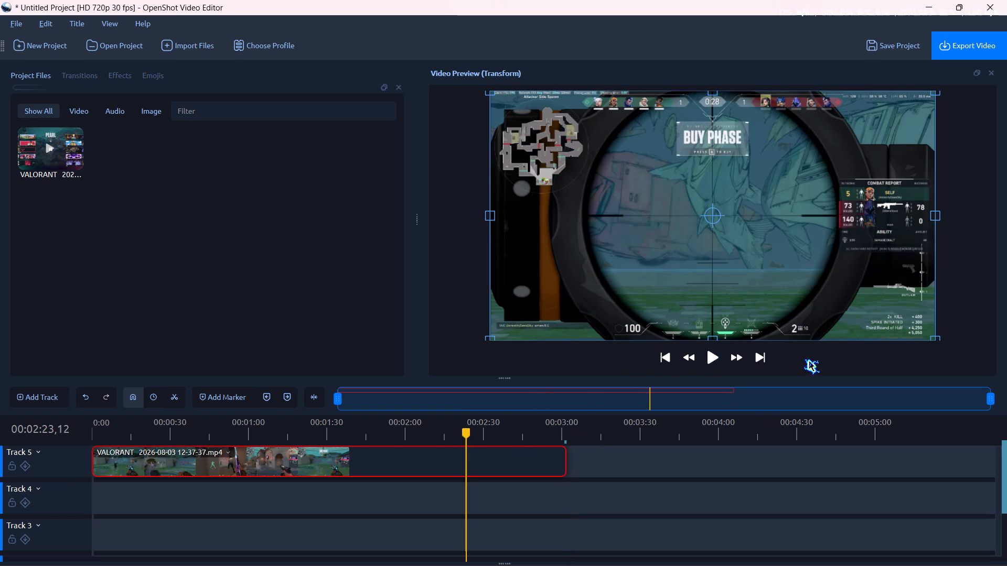
{"action": "left_click", "coordinate": [715, 352]}
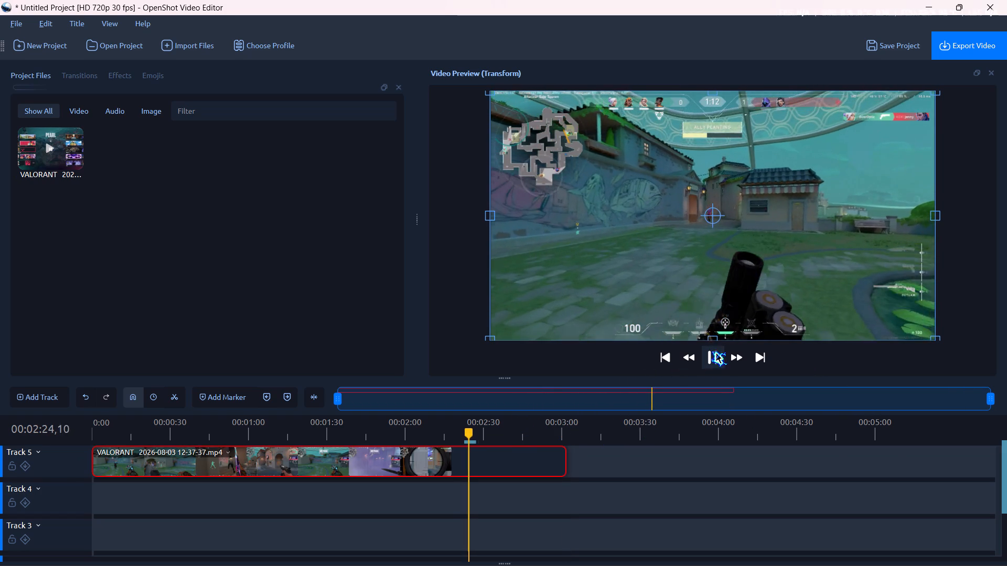
{"action": "left_click", "coordinate": [519, 432]}
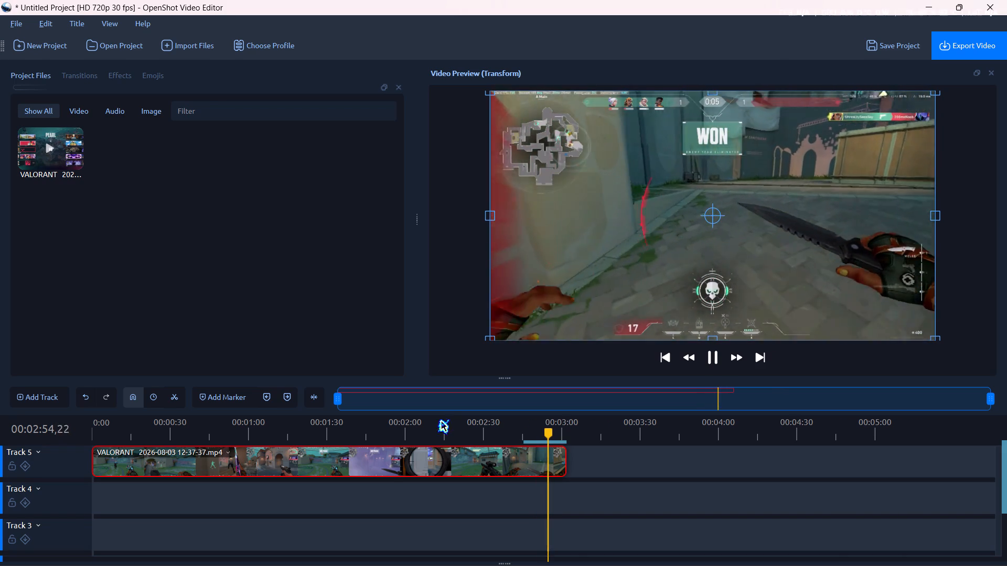
{"action": "left_click", "coordinate": [389, 424]}
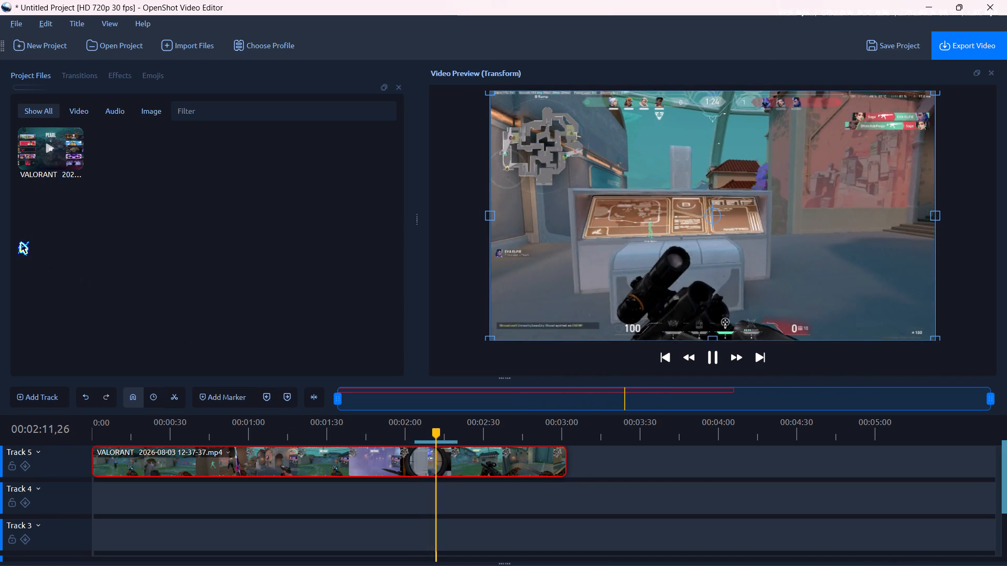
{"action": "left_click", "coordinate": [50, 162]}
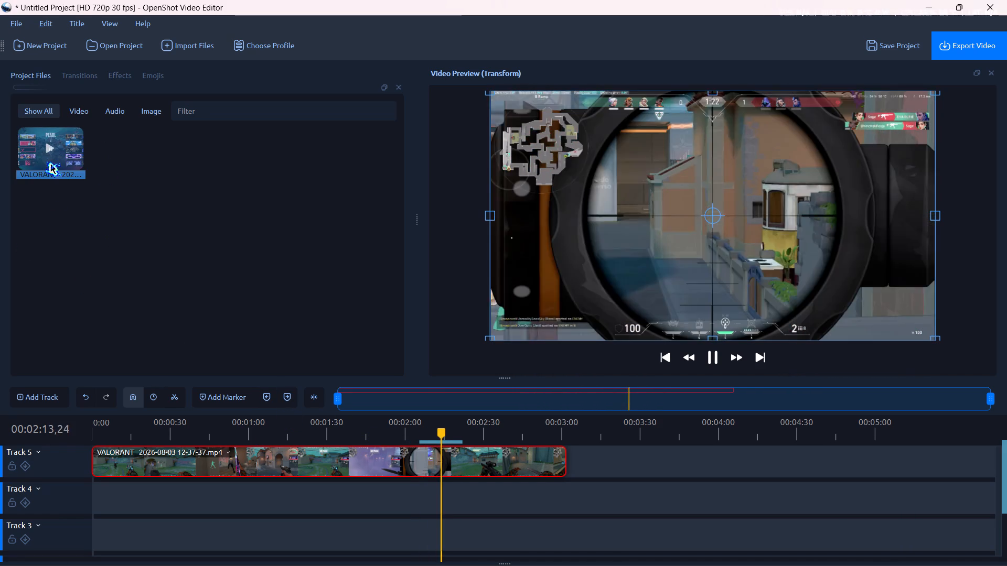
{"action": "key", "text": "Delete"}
{"action": "left_click", "coordinate": [174, 46]}
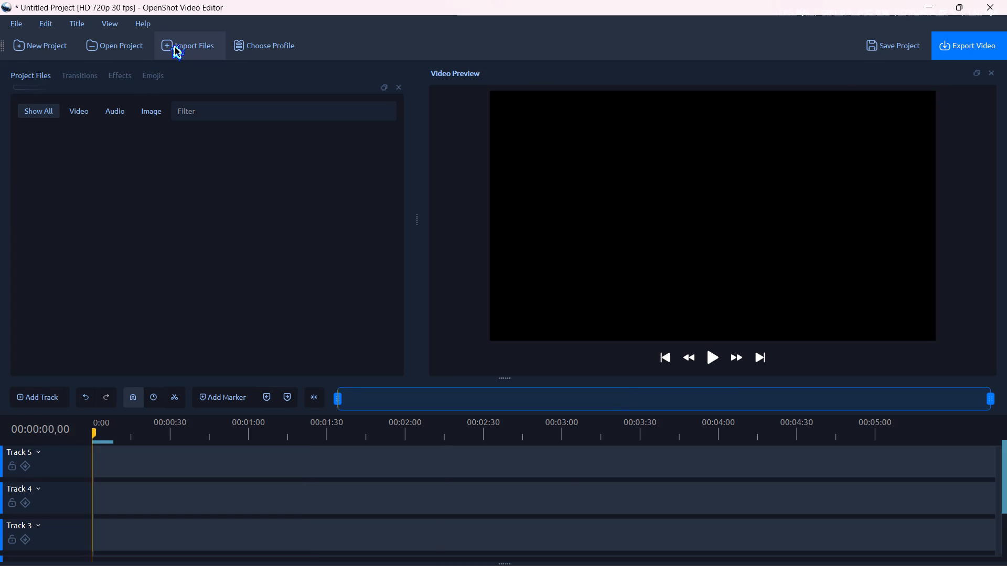
{"action": "scroll", "coordinate": [324, 162], "scroll_direction": "down", "scroll_amount": 6}
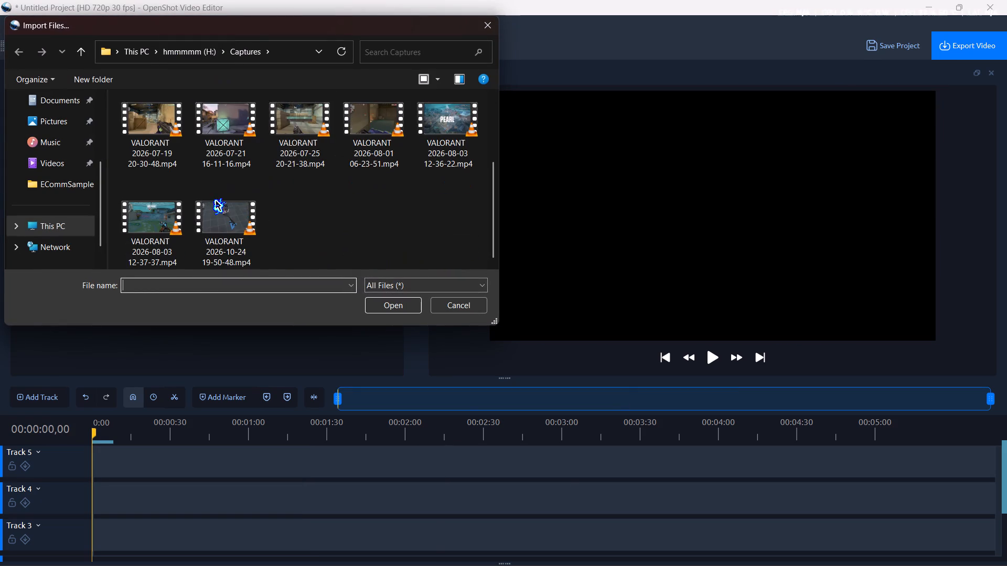
{"action": "left_click", "coordinate": [469, 143]}
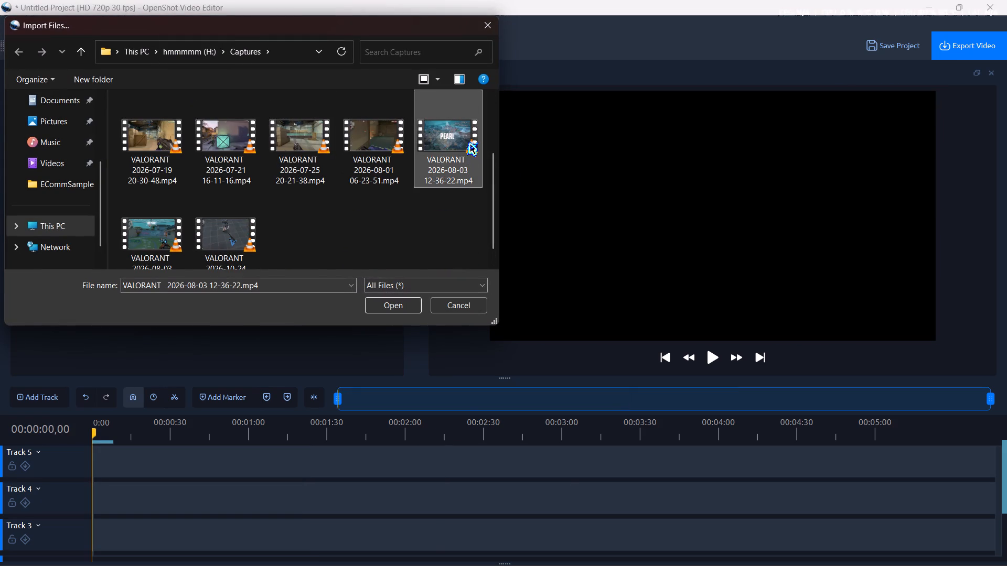
{"action": "key", "text": "Down"}
{"action": "key", "text": "Left"}
{"action": "key", "text": "Delete"}
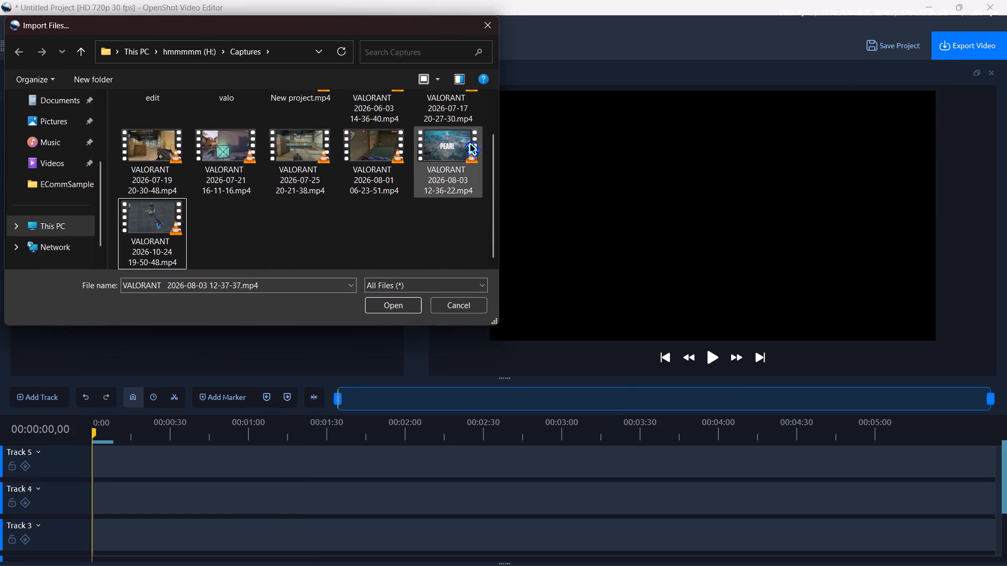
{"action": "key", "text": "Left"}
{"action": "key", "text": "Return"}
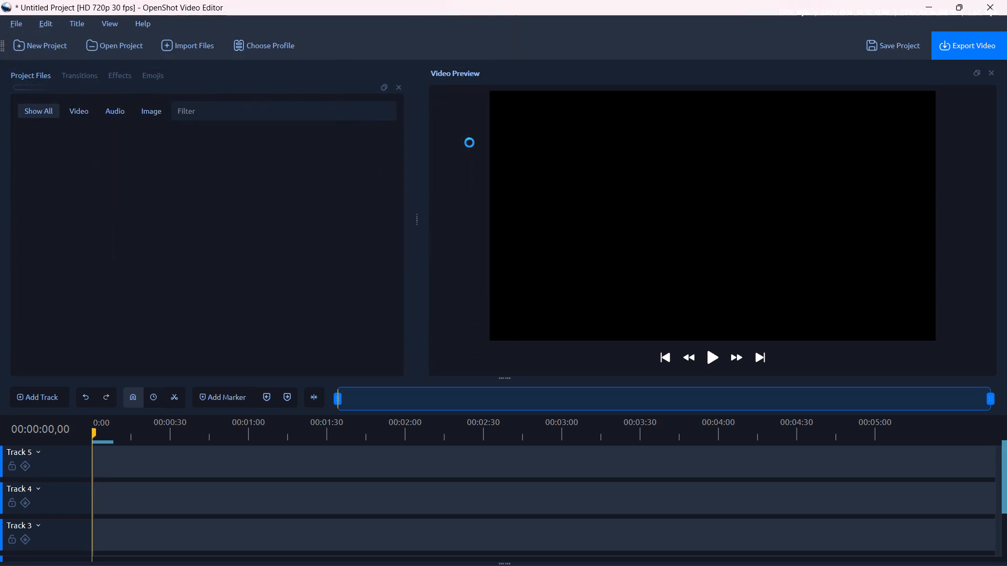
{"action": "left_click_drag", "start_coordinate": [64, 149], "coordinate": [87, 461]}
{"action": "left_click", "coordinate": [713, 358]}
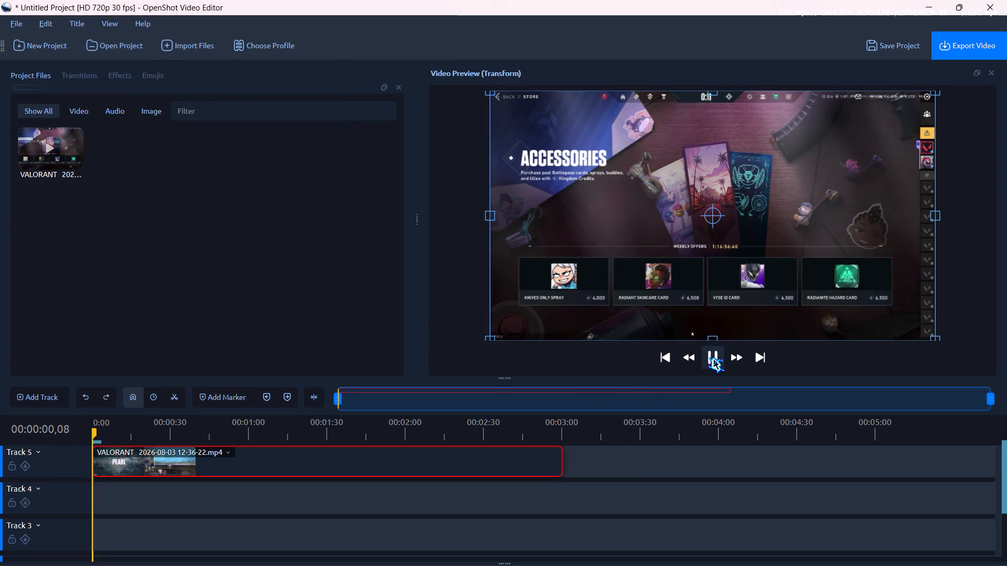
{"action": "left_click", "coordinate": [195, 436]}
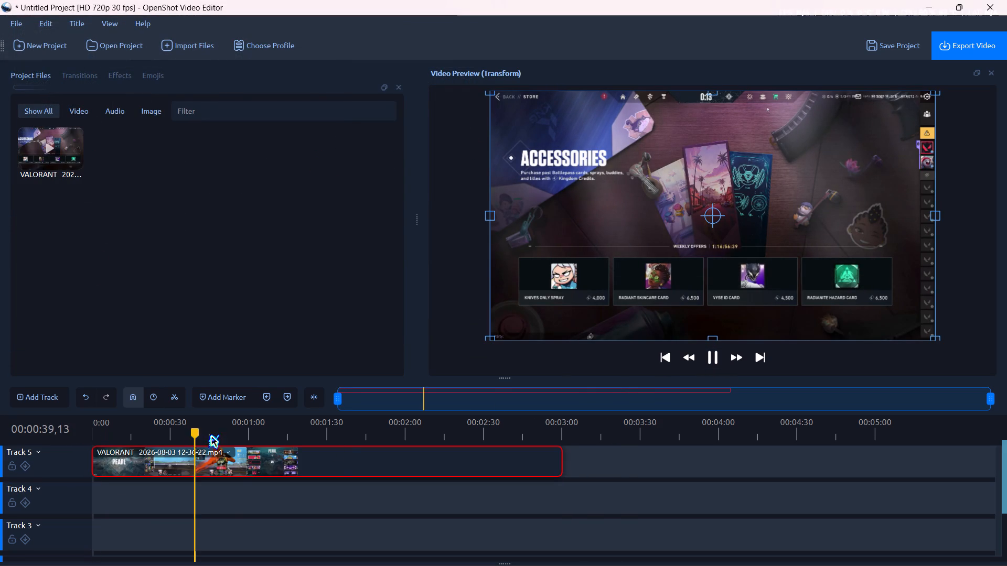
{"action": "left_click", "coordinate": [232, 433]}
{"action": "left_click", "coordinate": [285, 431]}
{"action": "left_click", "coordinate": [326, 437]}
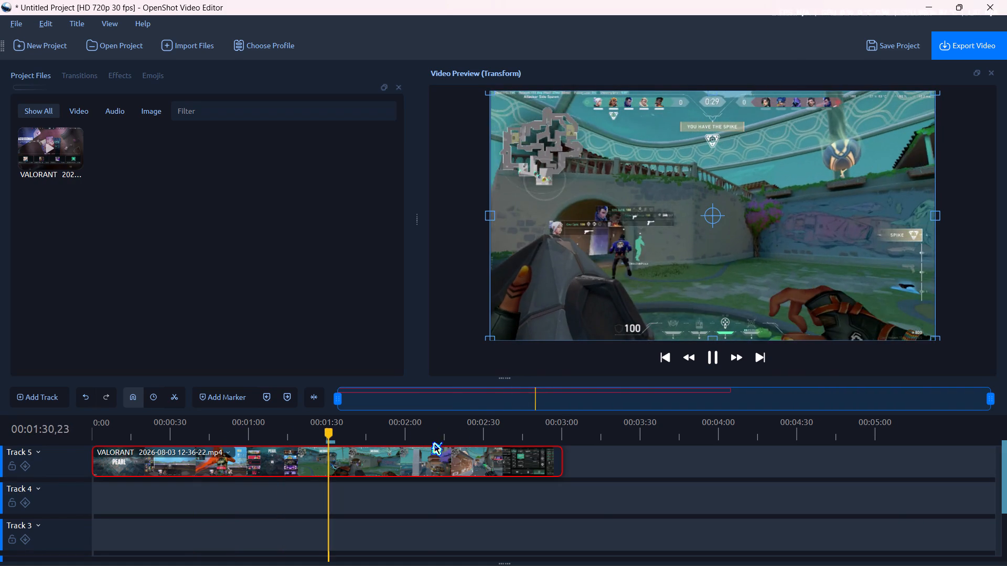
{"action": "left_click", "coordinate": [427, 434]}
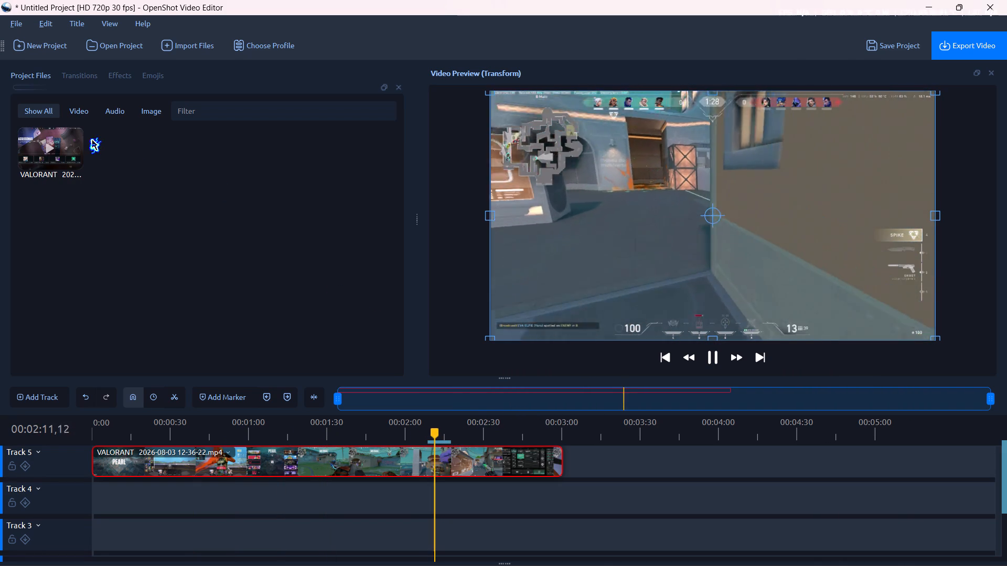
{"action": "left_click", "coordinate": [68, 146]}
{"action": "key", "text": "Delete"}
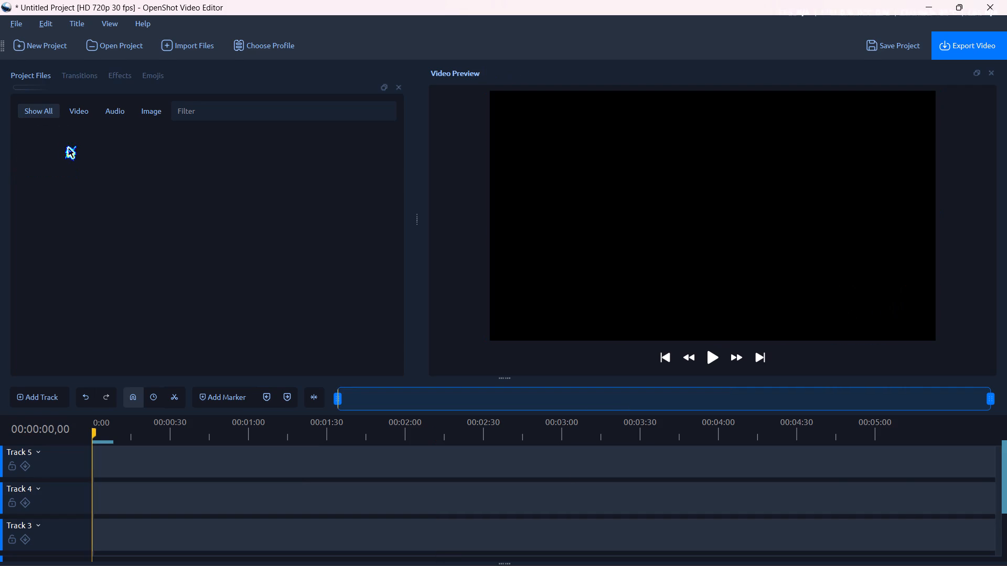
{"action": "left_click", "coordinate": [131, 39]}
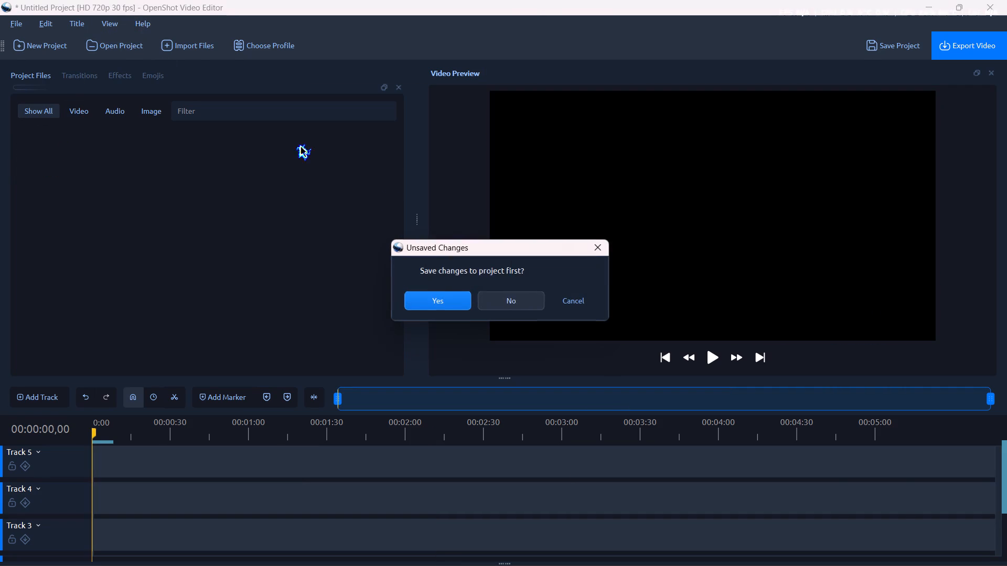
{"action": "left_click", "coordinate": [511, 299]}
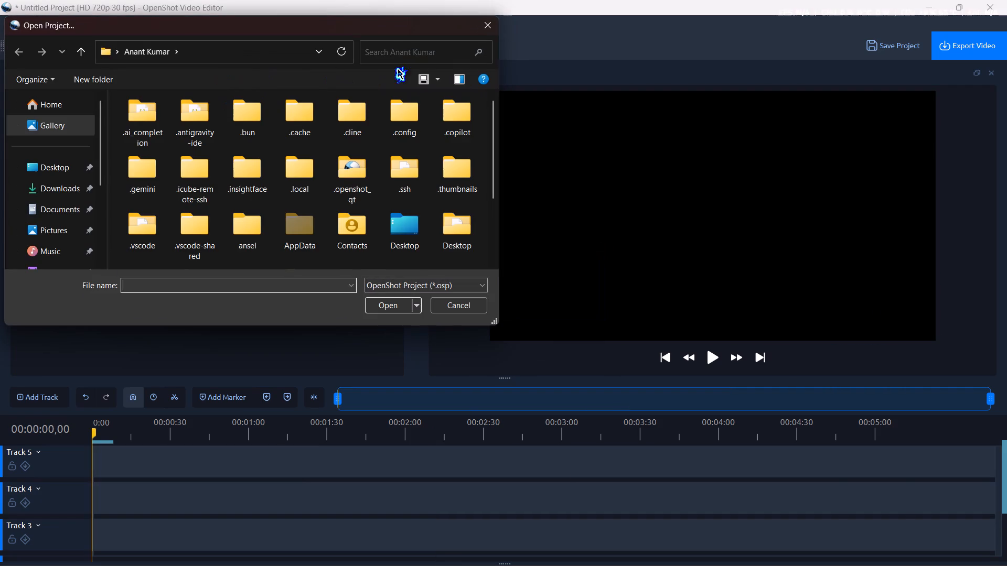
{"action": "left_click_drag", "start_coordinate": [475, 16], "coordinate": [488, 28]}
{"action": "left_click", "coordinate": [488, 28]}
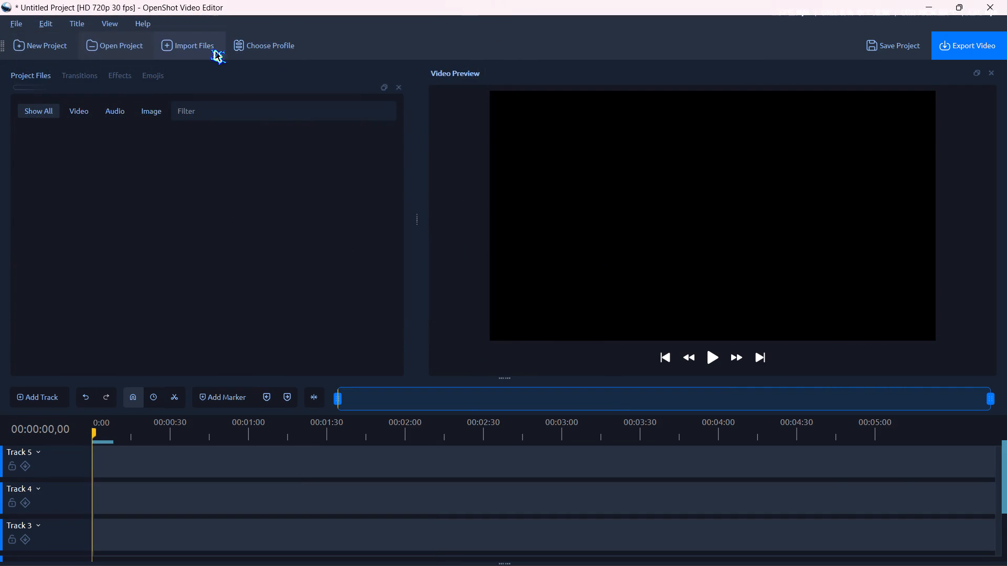
{"action": "left_click", "coordinate": [189, 38]}
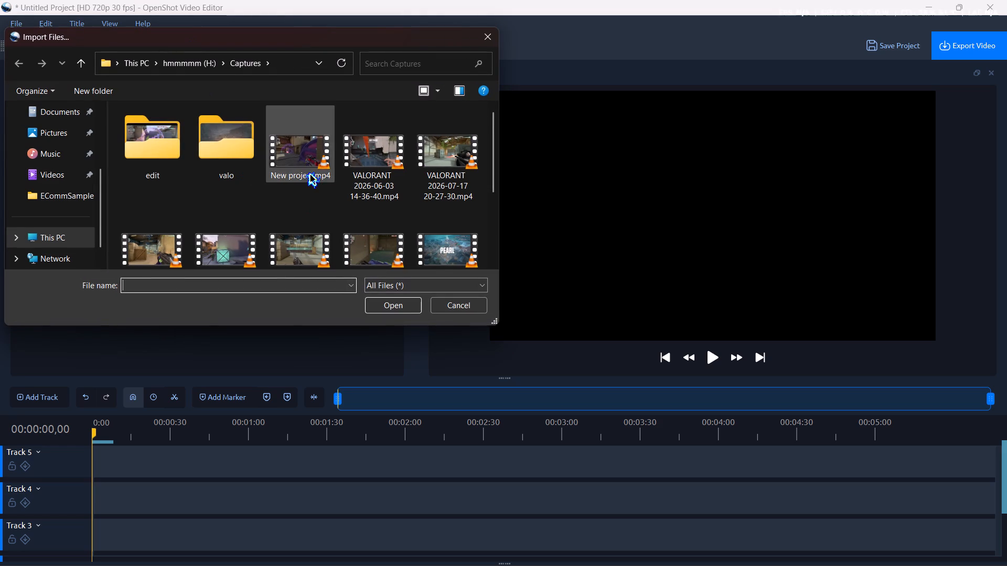
{"action": "scroll", "coordinate": [309, 173], "scroll_direction": "down", "scroll_amount": 1}
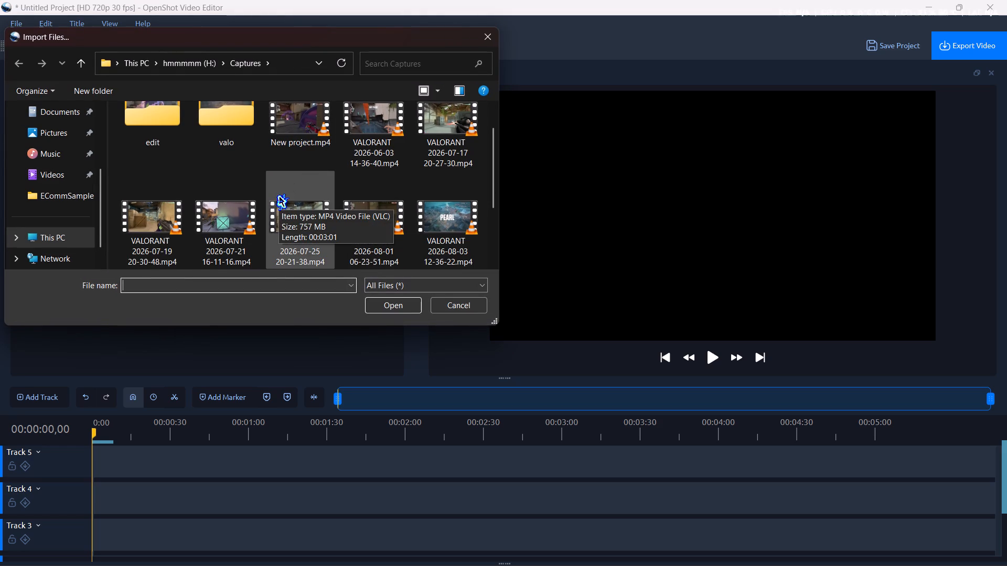
{"action": "scroll", "coordinate": [278, 195], "scroll_direction": "down", "scroll_amount": 1}
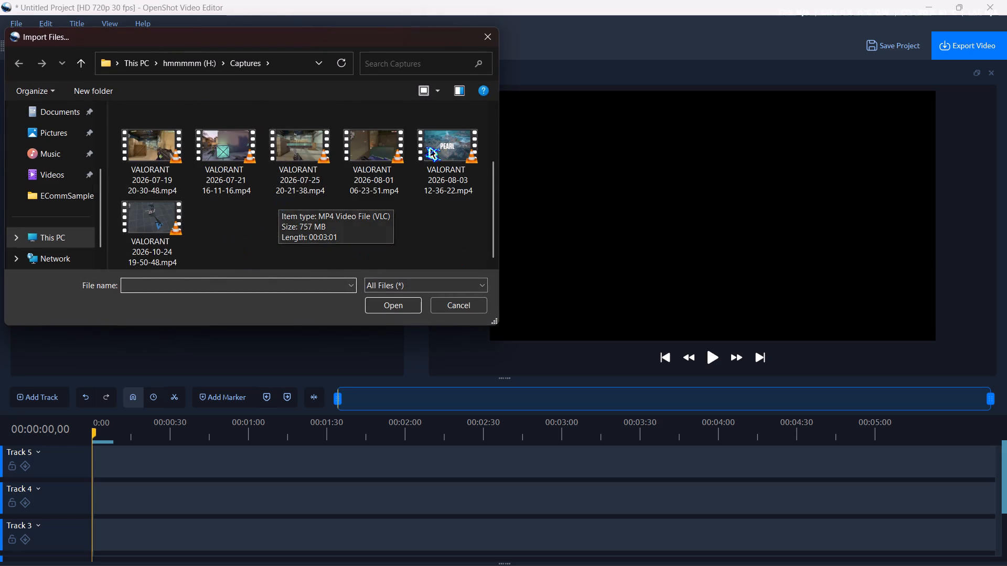
{"action": "left_click", "coordinate": [450, 145]}
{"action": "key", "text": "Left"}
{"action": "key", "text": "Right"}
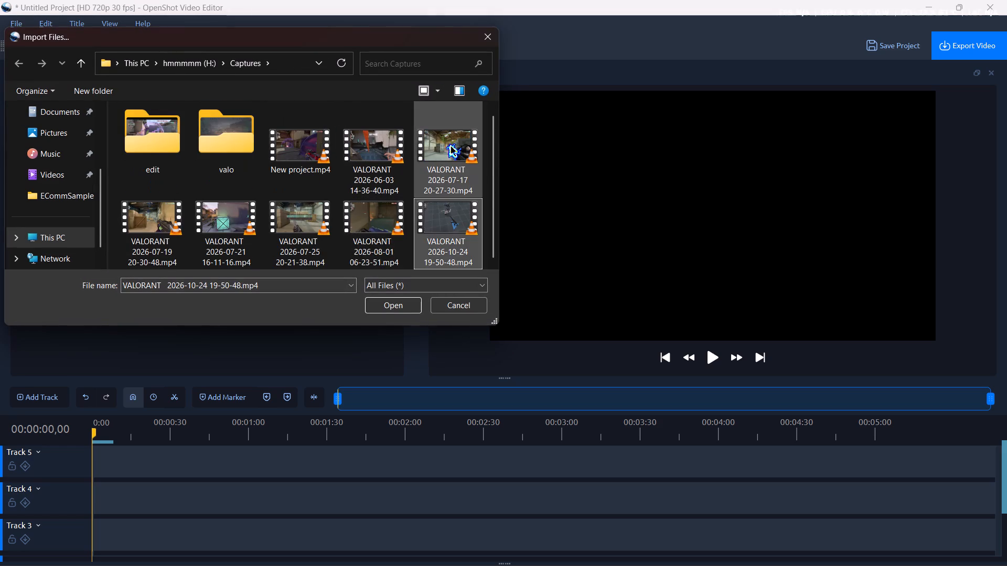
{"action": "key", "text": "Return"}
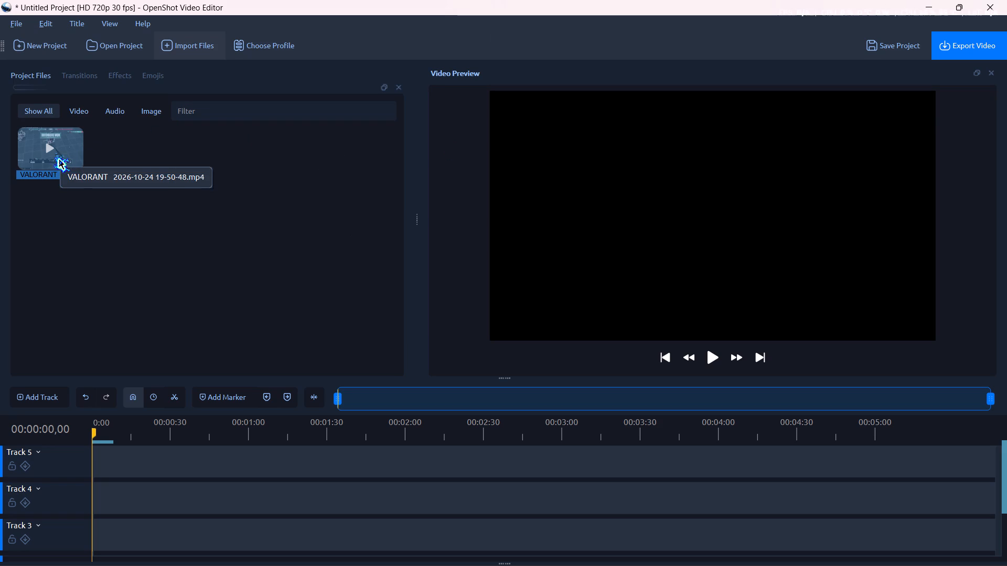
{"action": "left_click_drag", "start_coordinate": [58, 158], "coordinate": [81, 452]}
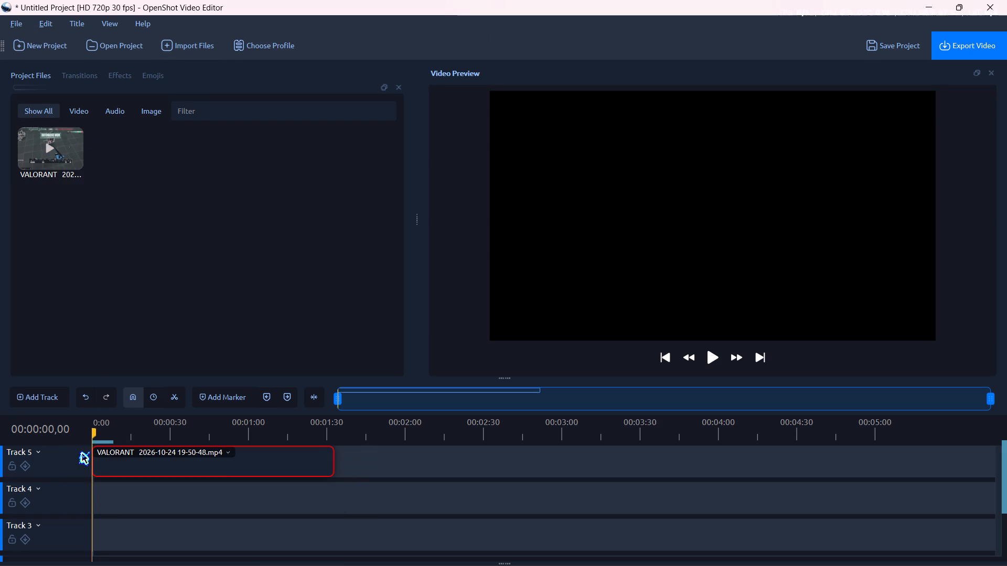
{"action": "left_click", "coordinate": [716, 353]}
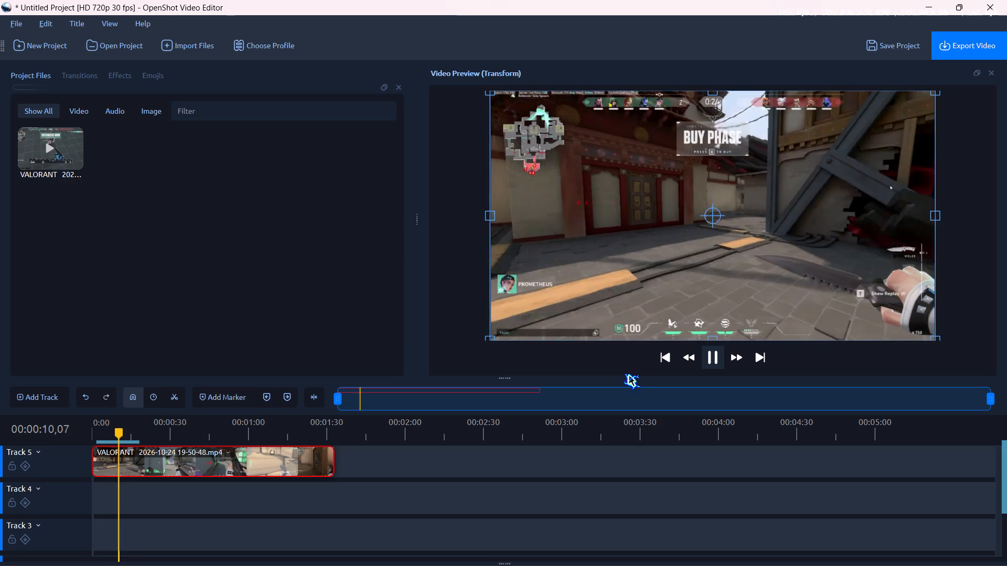
{"action": "key", "text": "Right"}
{"action": "left_click", "coordinate": [302, 427]}
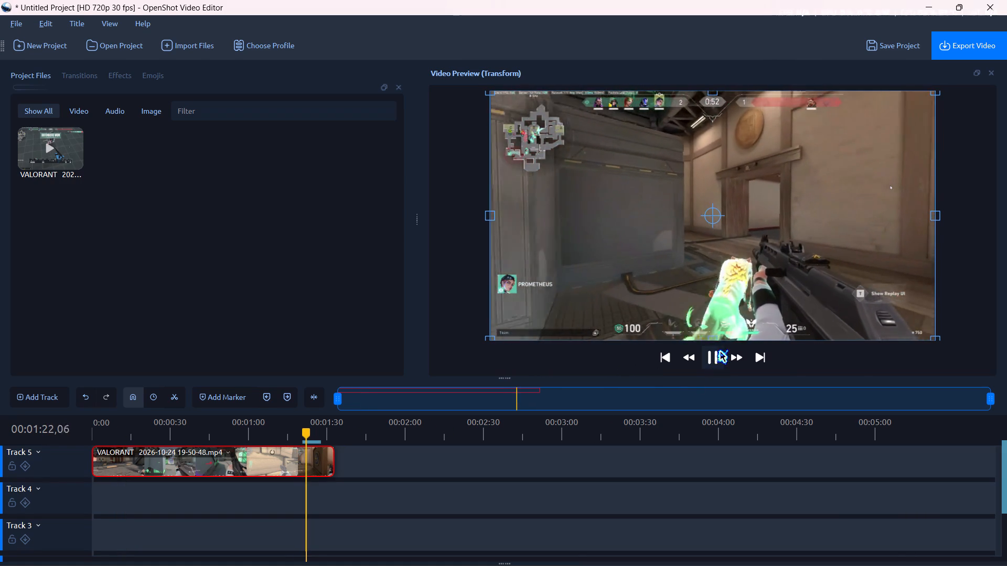
{"action": "left_click", "coordinate": [712, 355]}
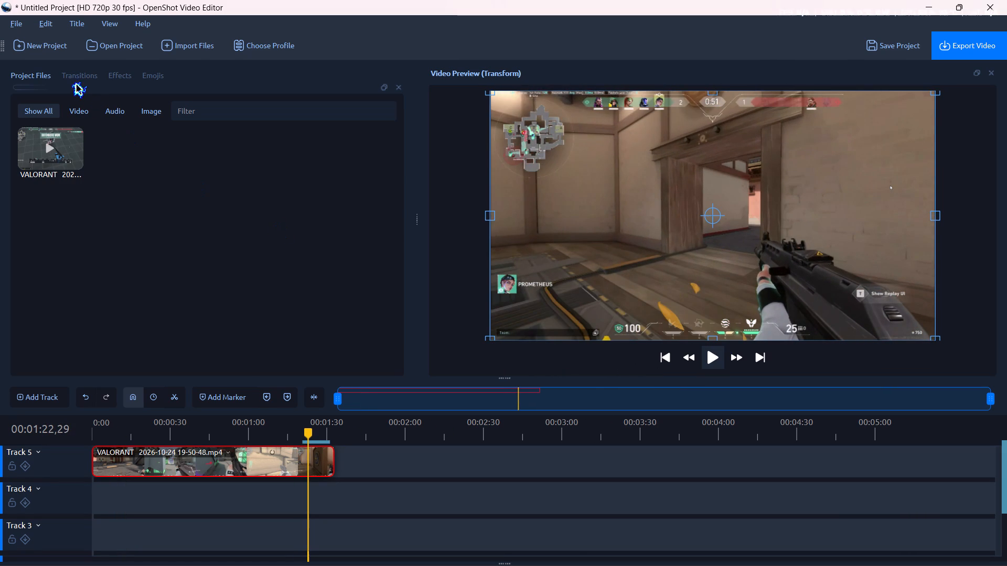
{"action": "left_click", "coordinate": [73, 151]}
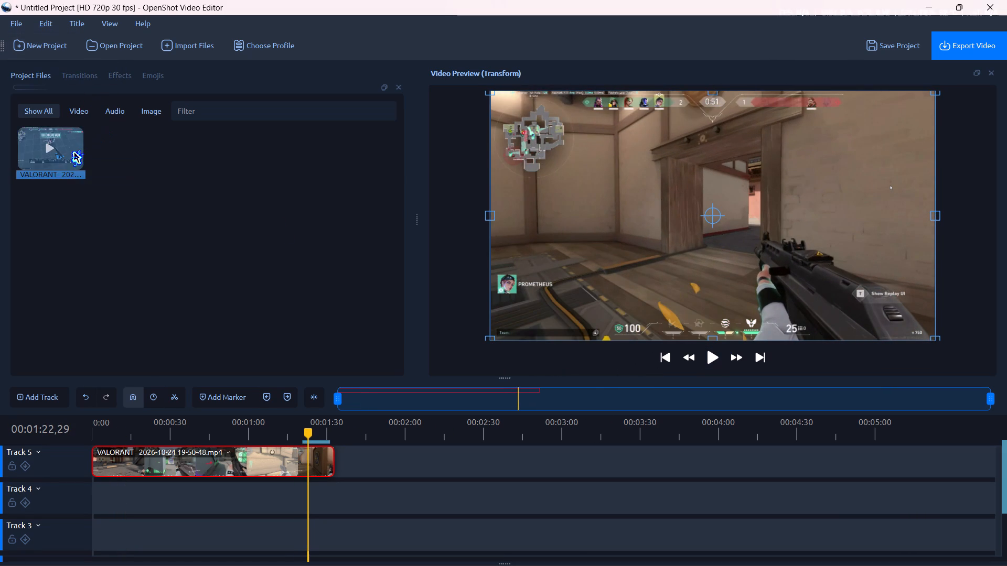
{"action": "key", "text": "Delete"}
{"action": "left_click", "coordinate": [189, 56]}
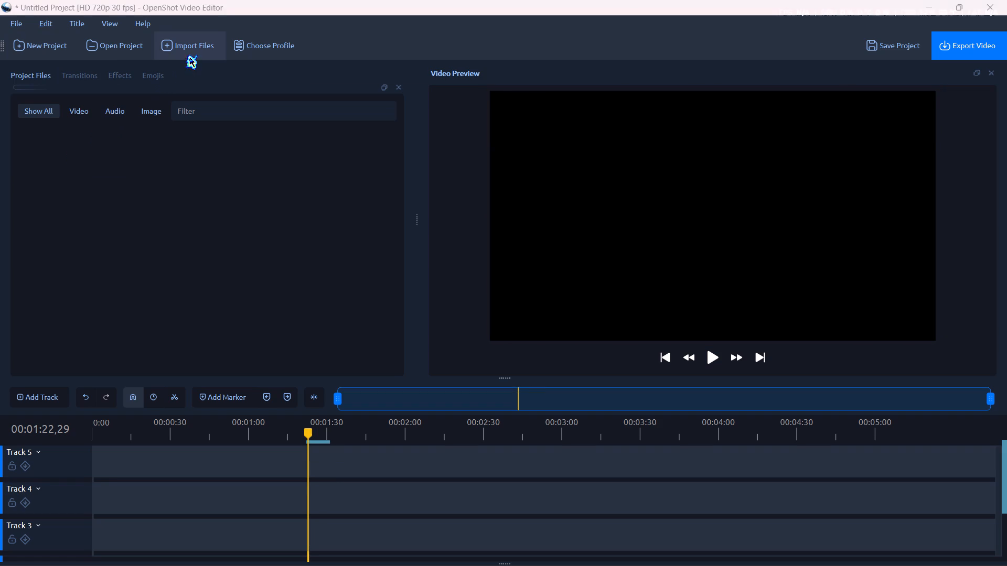
{"action": "scroll", "coordinate": [259, 192], "scroll_direction": "down", "scroll_amount": 4}
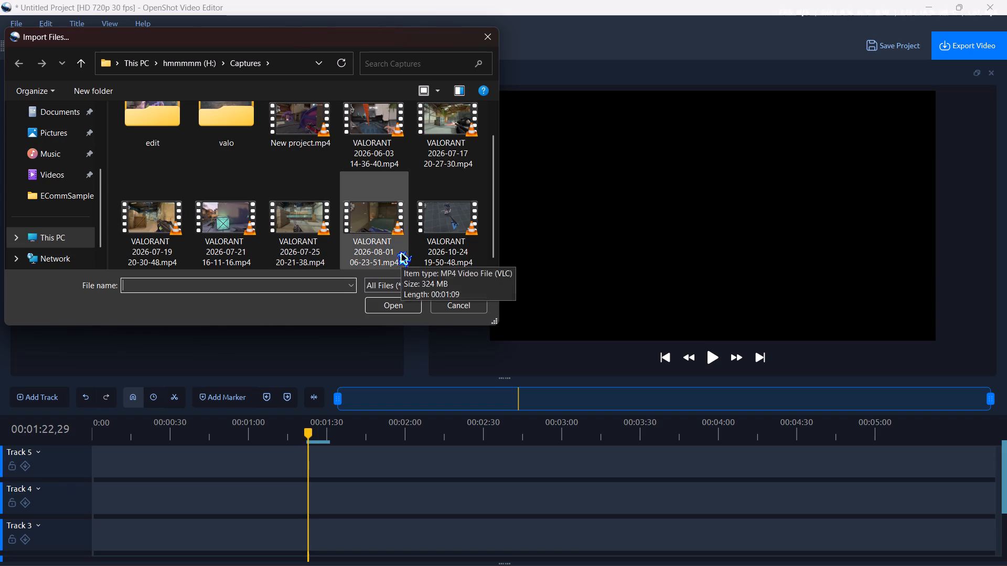
{"action": "scroll", "coordinate": [386, 247], "scroll_direction": "up", "scroll_amount": 2}
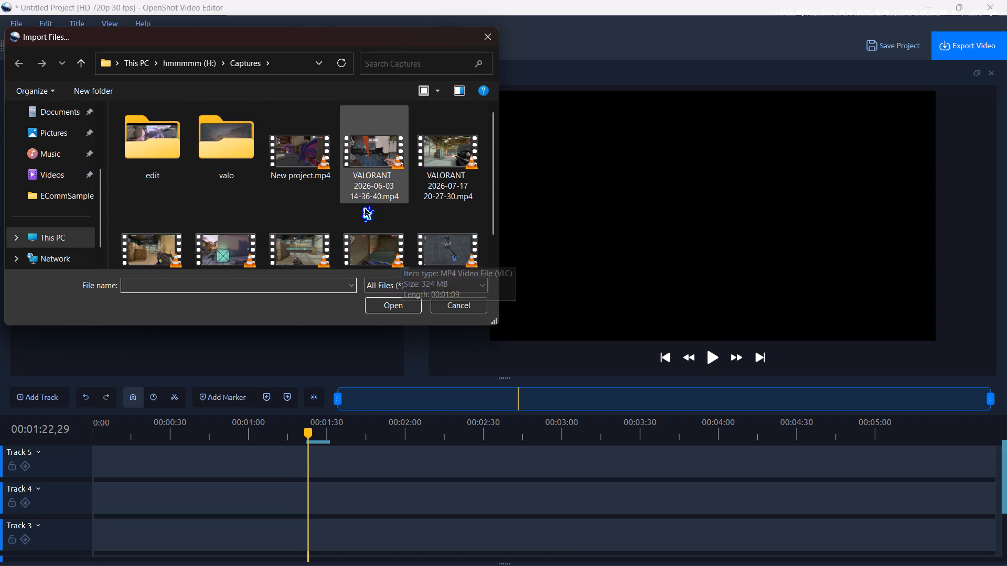
{"action": "double_click", "coordinate": [369, 227]}
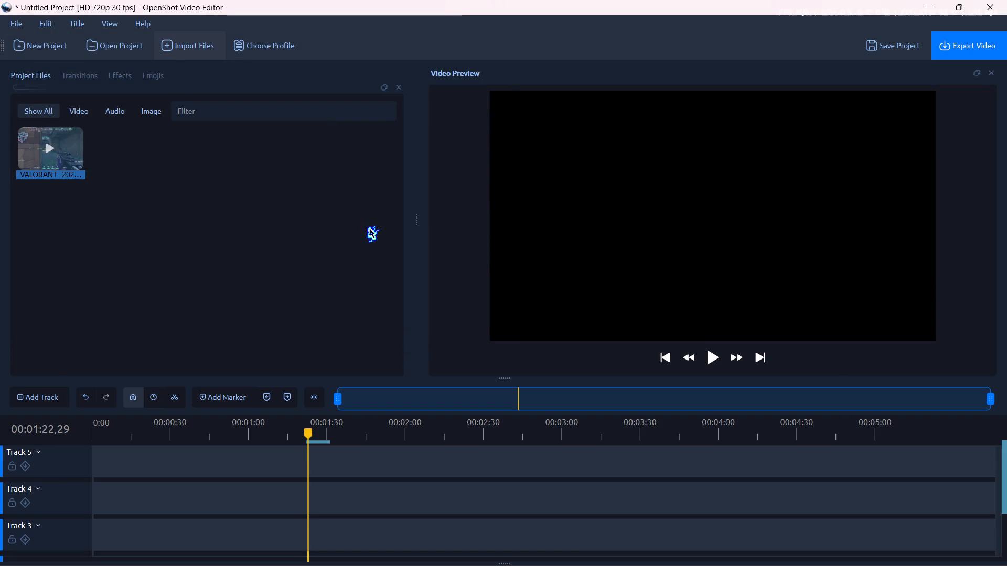
{"action": "left_click_drag", "start_coordinate": [58, 141], "coordinate": [90, 472]}
{"action": "left_click", "coordinate": [706, 364]}
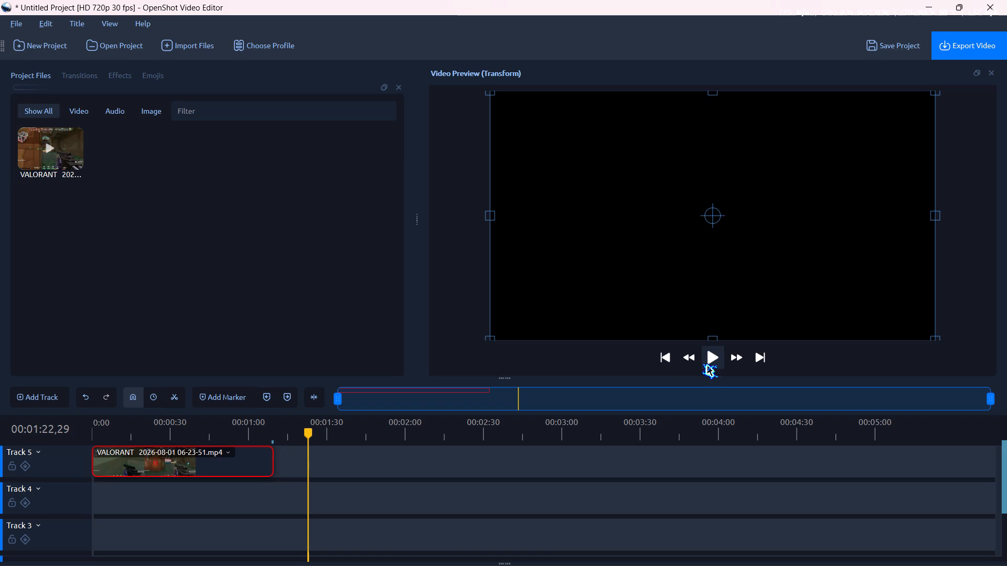
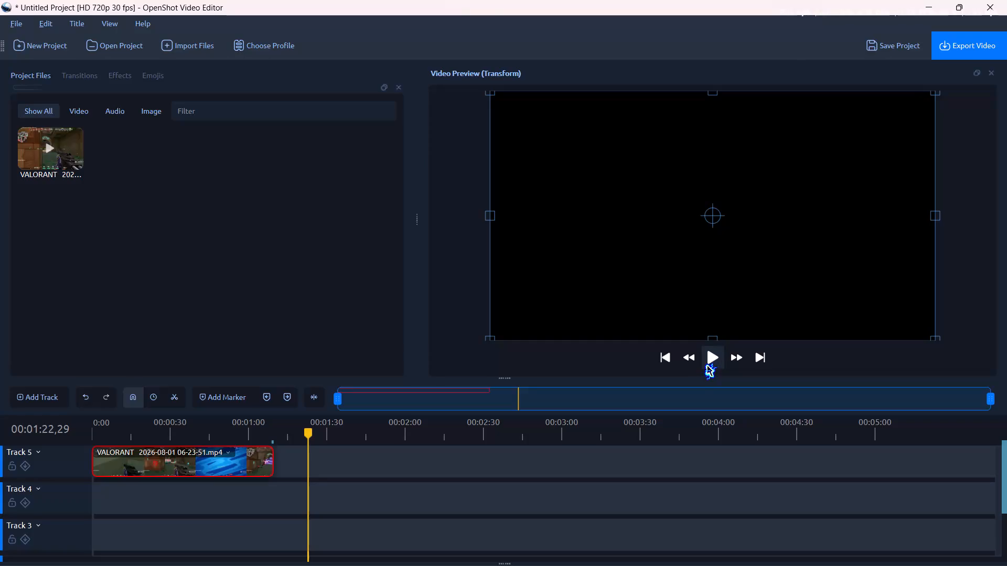
{"action": "left_click", "coordinate": [711, 361]}
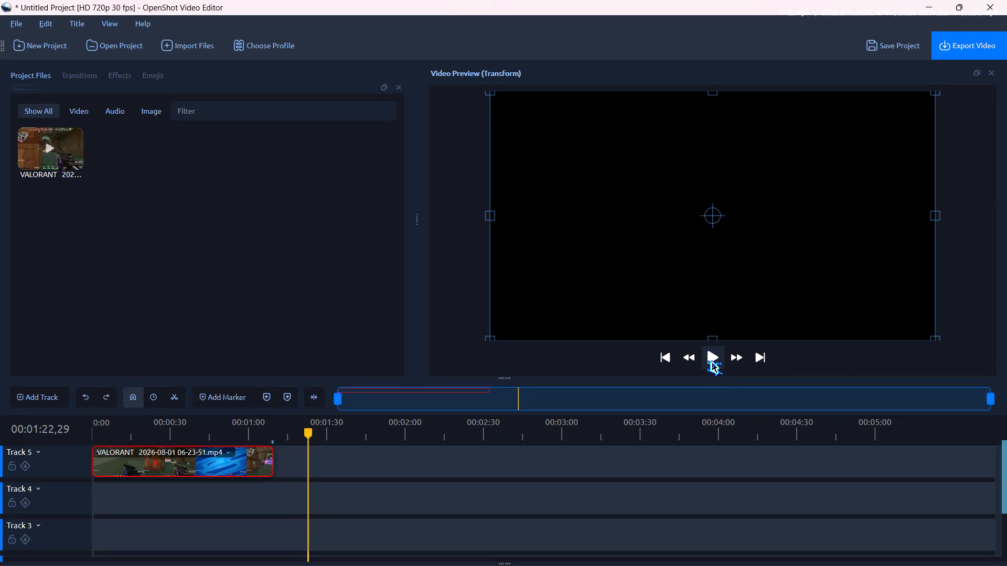
{"action": "left_click", "coordinate": [711, 361]}
{"action": "left_click", "coordinate": [113, 433]}
{"action": "left_click", "coordinate": [712, 363]}
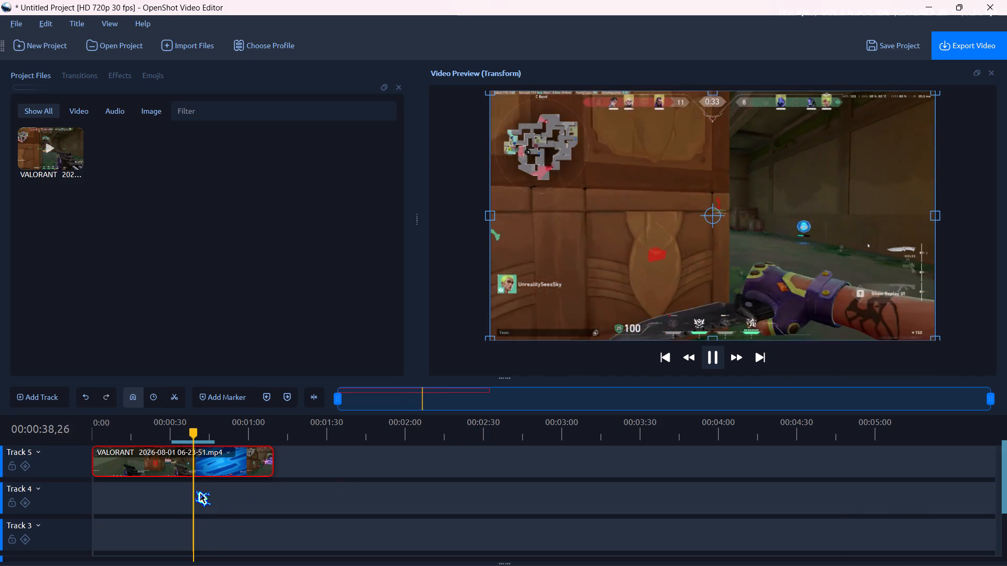
{"action": "left_click", "coordinate": [708, 349]}
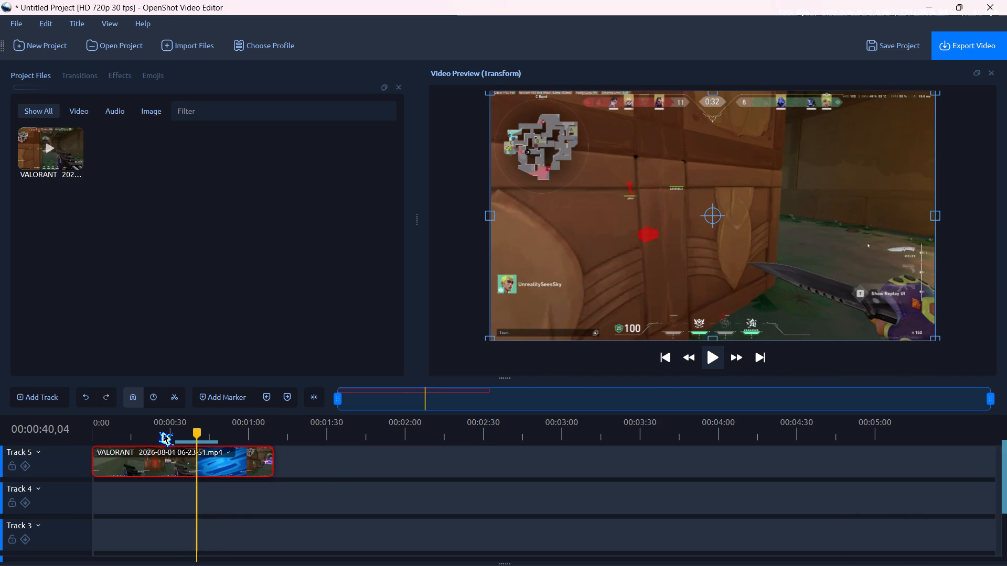
Locate the cut point earlier in the VALORANT clip on Track 5 and split the clip at 00:00:12,16.
{"action": "left_click", "coordinate": [163, 432]}
{"action": "double_click", "coordinate": [714, 354]}
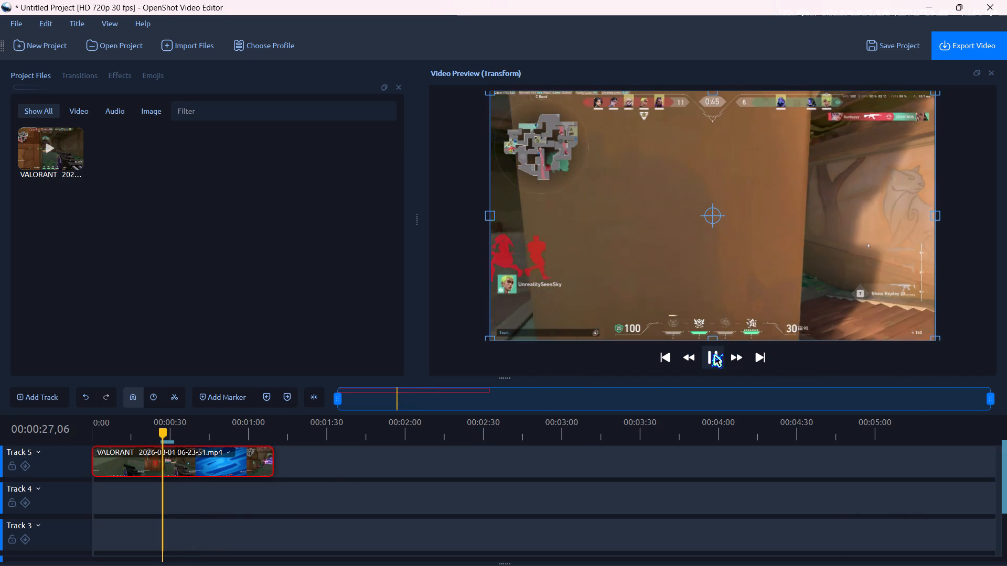
{"action": "left_click", "coordinate": [147, 426]}
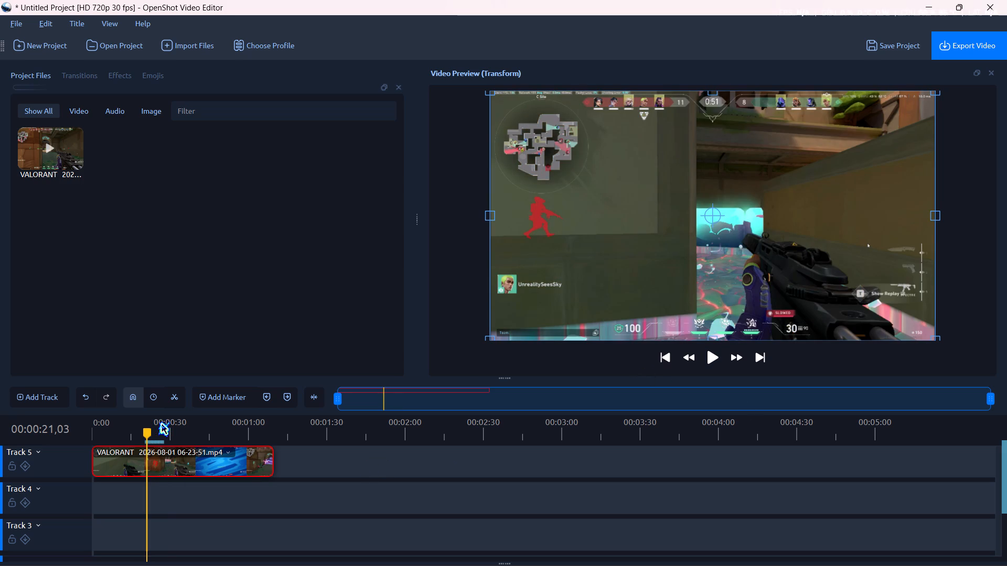
{"action": "left_click", "coordinate": [122, 437]}
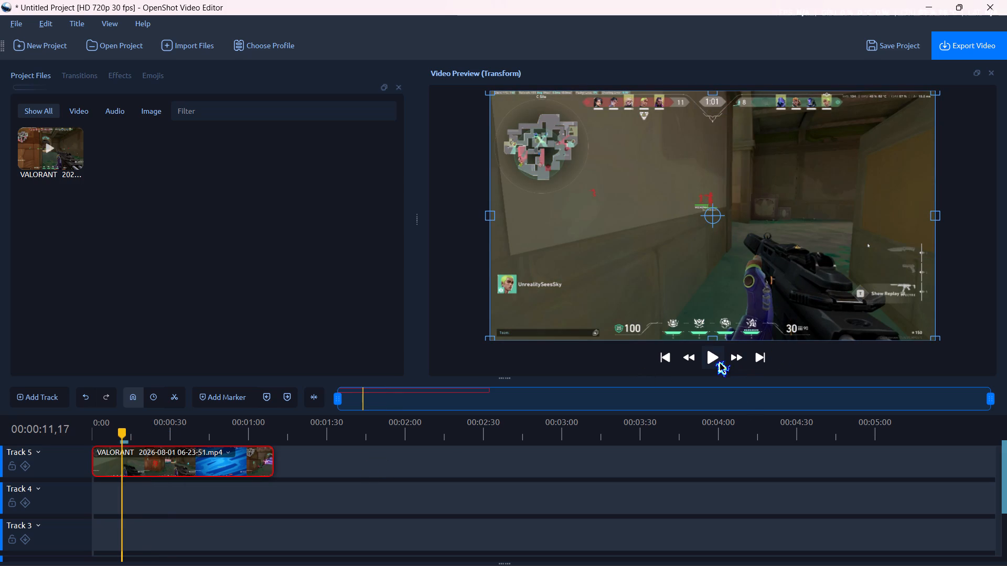
{"action": "left_click", "coordinate": [717, 354]}
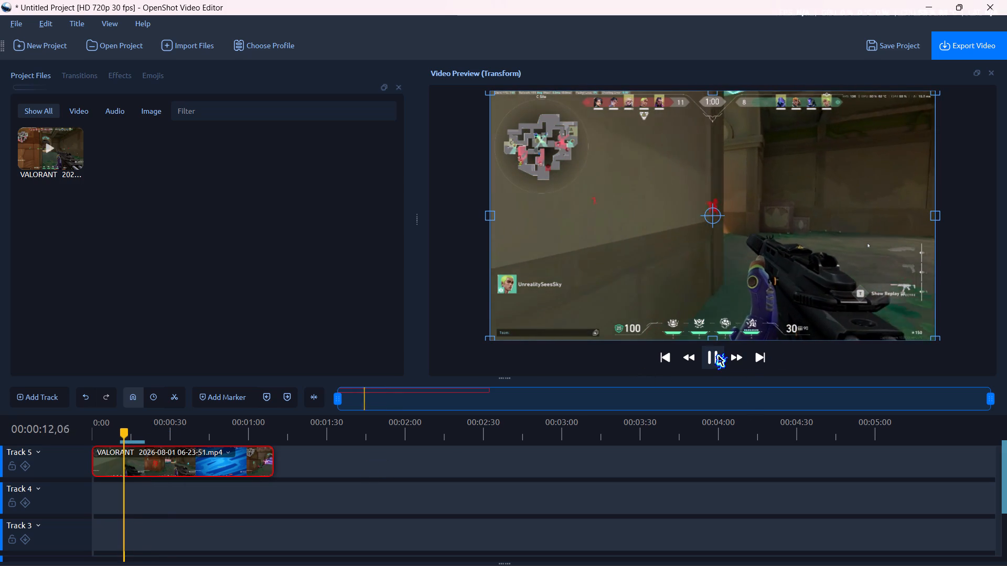
{"action": "left_click", "coordinate": [717, 354]}
{"action": "left_click", "coordinate": [174, 403]}
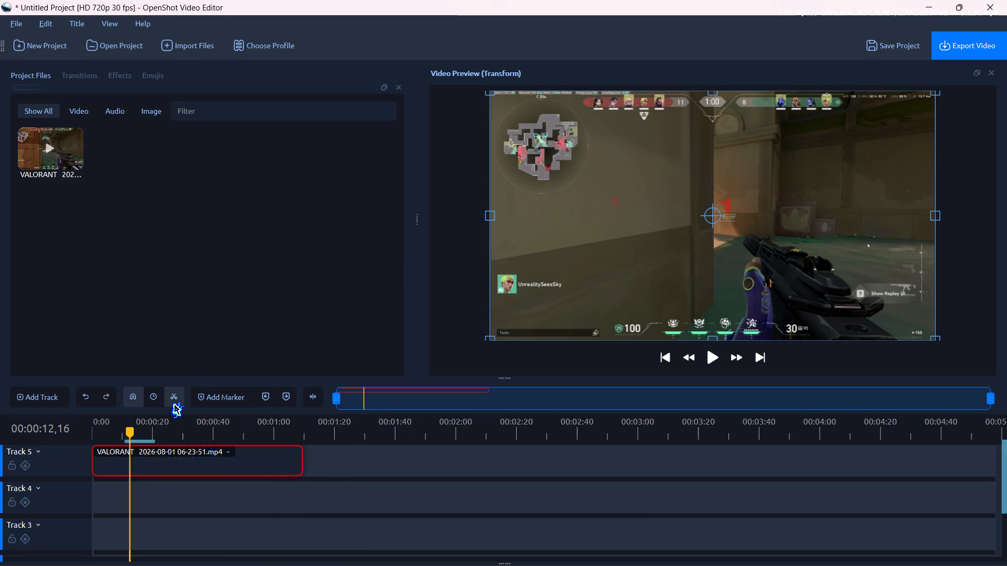
{"action": "left_click", "coordinate": [123, 467]}
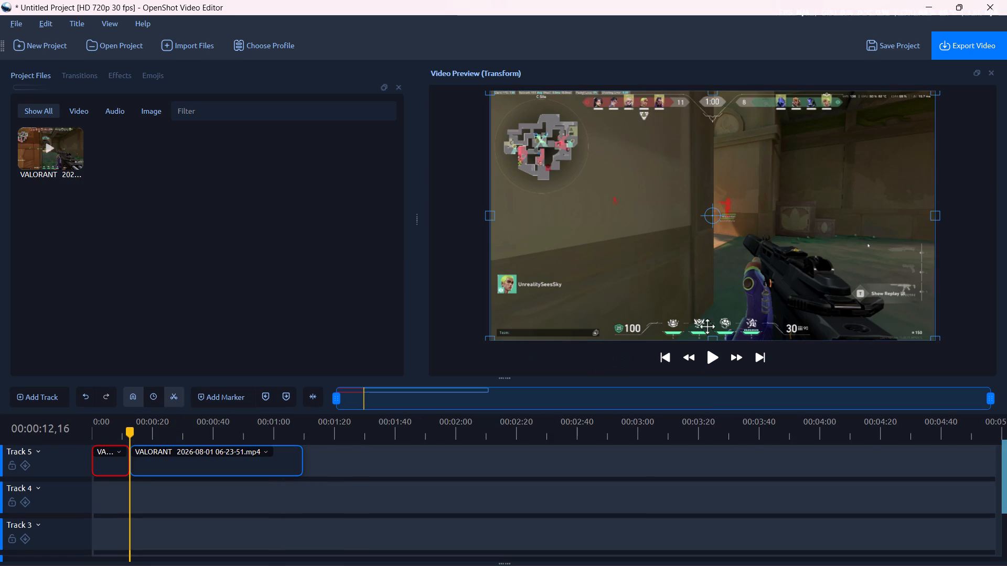
Play the footage following the cut at 00:00:12,16 to review it.
{"action": "left_click", "coordinate": [706, 358]}
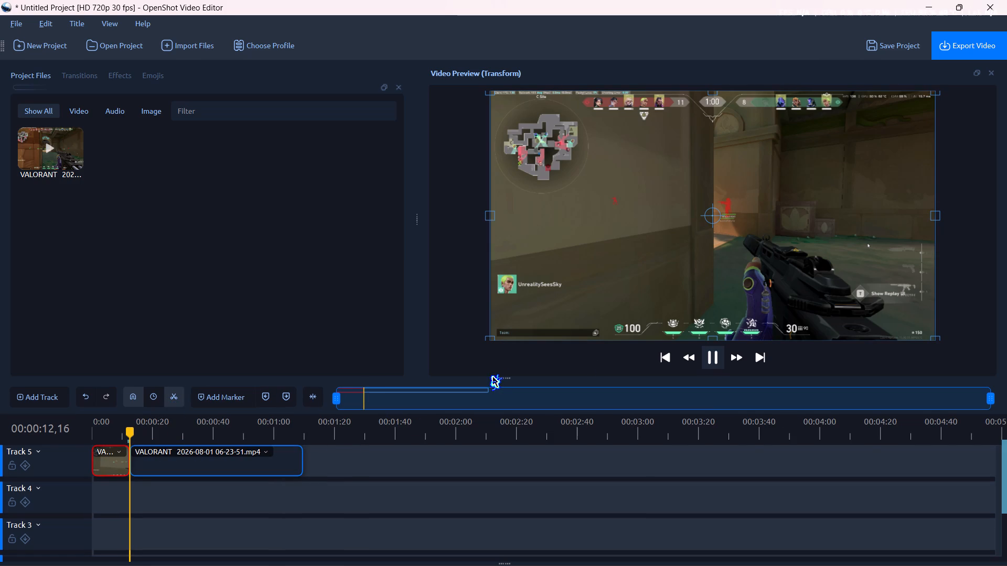
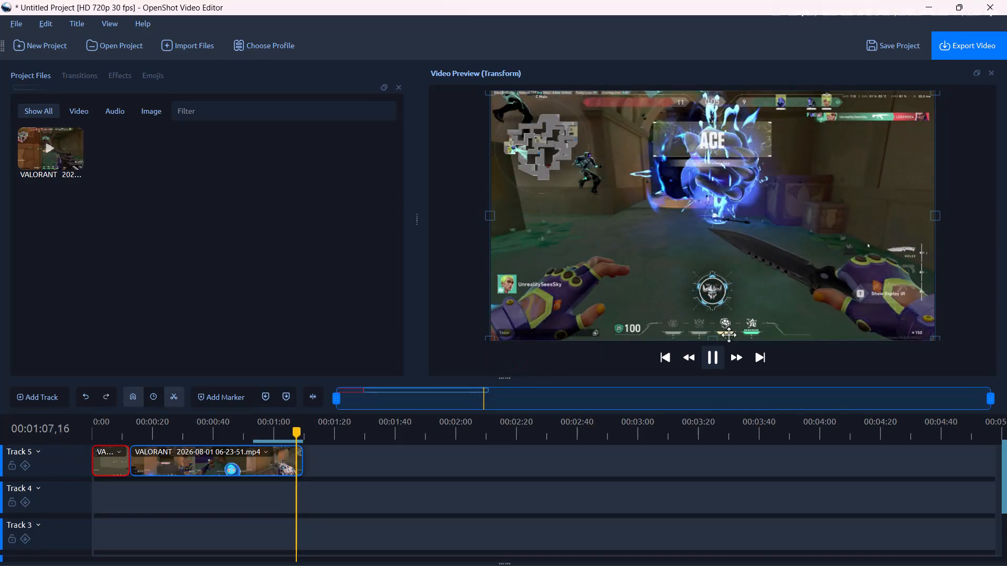
Pause at 00:01:08,05 and split the VALORANT clip on Track 5 there.
{"action": "left_click", "coordinate": [712, 362]}
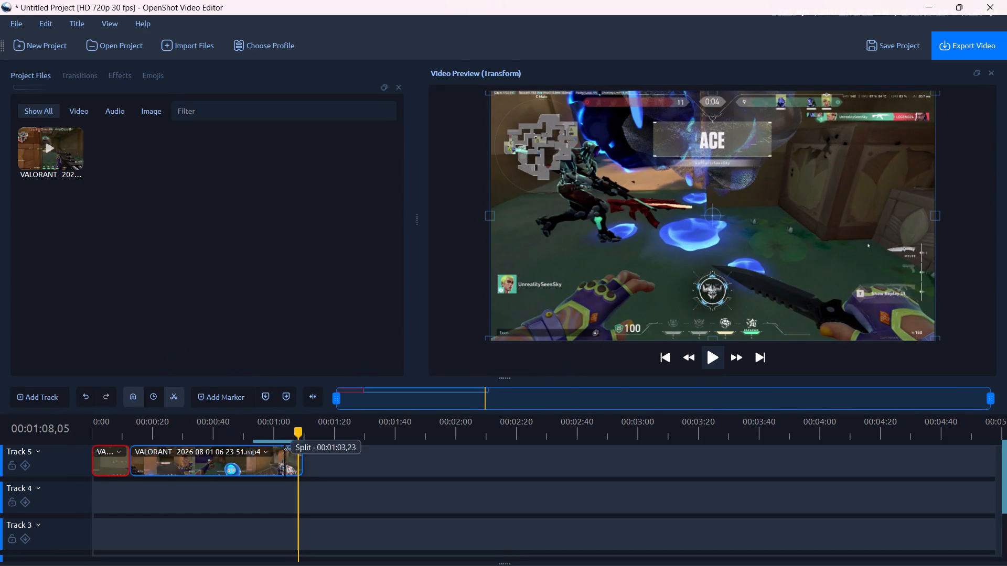
{"action": "left_click", "coordinate": [301, 468]}
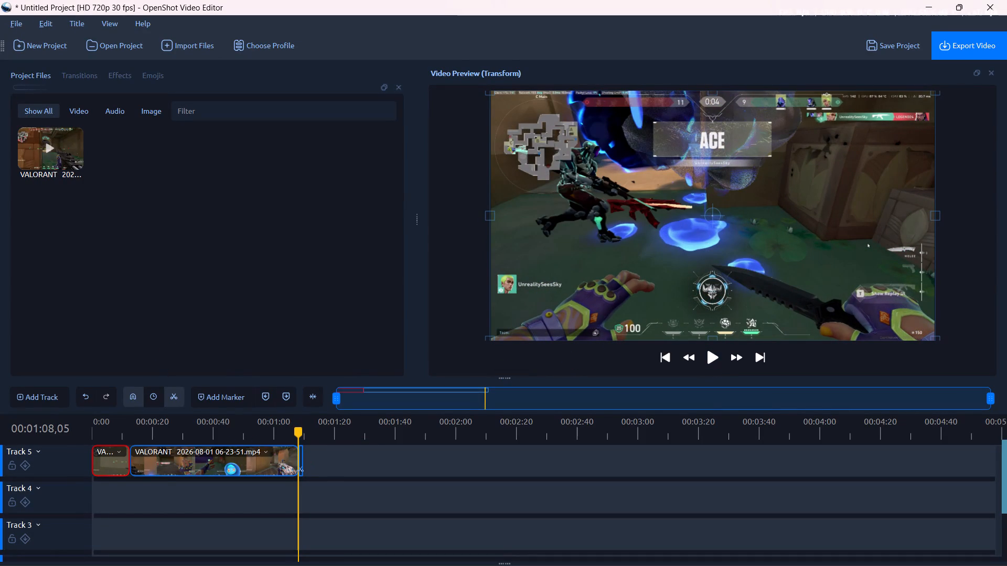
Delete the opening segment before the 00:00:12,16 cut on Track 5.
{"action": "key", "text": "Delete"}
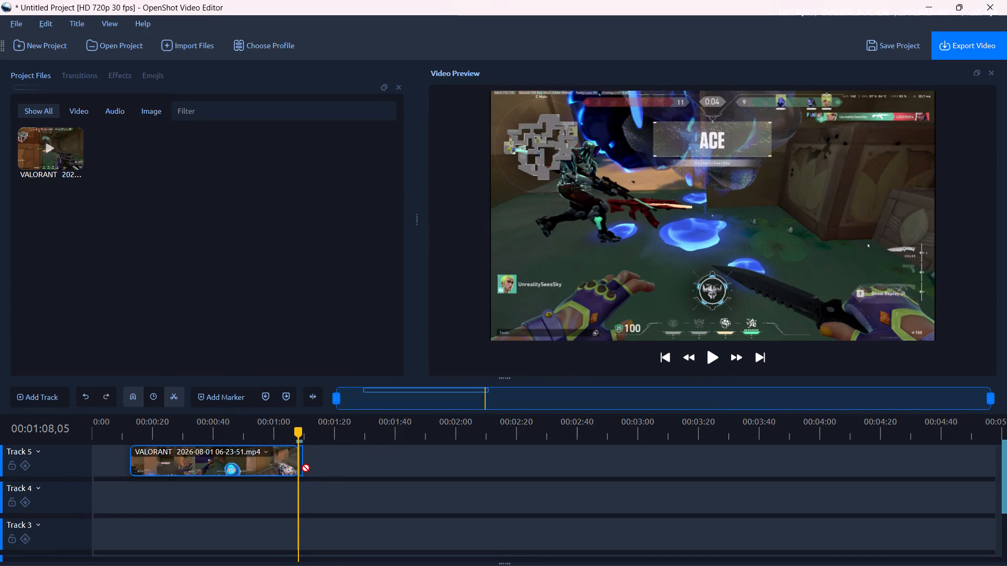
Delete the short leftover pieces of the VALORANT clip after the 00:01:08,05 cut.
{"action": "left_click", "coordinate": [302, 467]}
{"action": "left_click", "coordinate": [179, 400]}
{"action": "scroll", "coordinate": [179, 400], "scroll_direction": "up", "scroll_amount": 1}
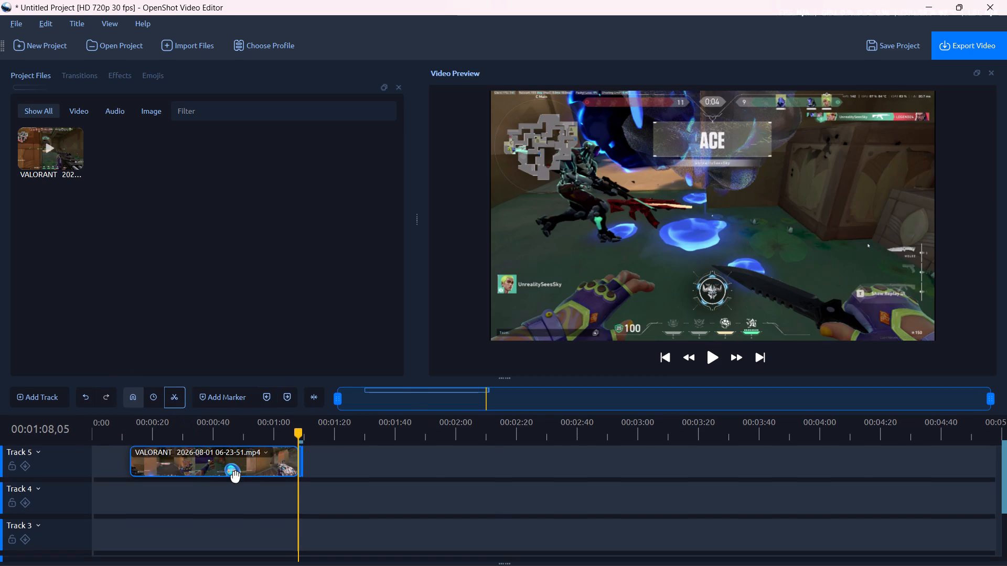
{"action": "scroll", "coordinate": [235, 477], "scroll_direction": "up", "scroll_amount": 6, "text": "ctrl"}
{"action": "left_click", "coordinate": [305, 454]}
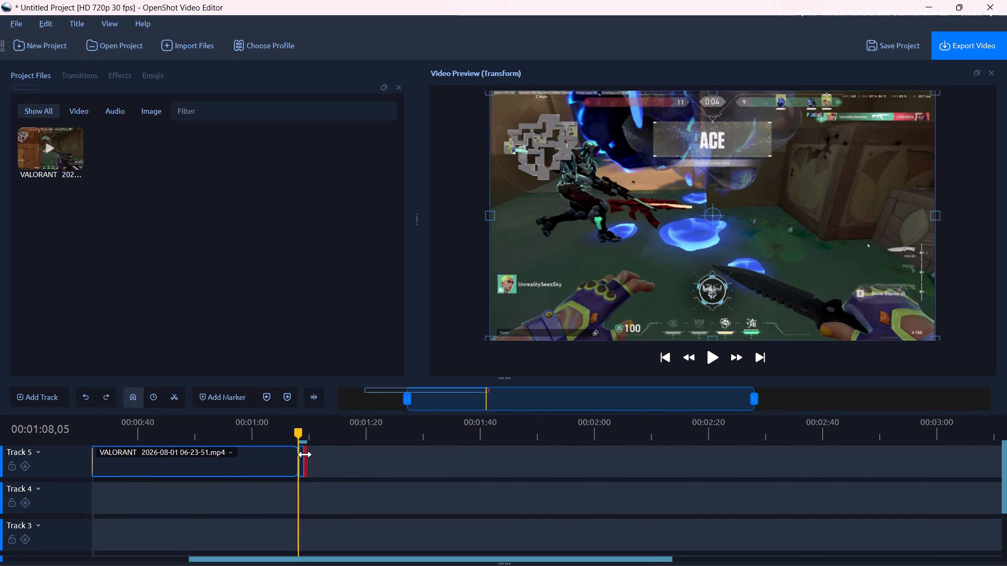
{"action": "key", "text": "Delete"}
{"action": "left_click", "coordinate": [305, 454]}
{"action": "key", "text": "Delete"}
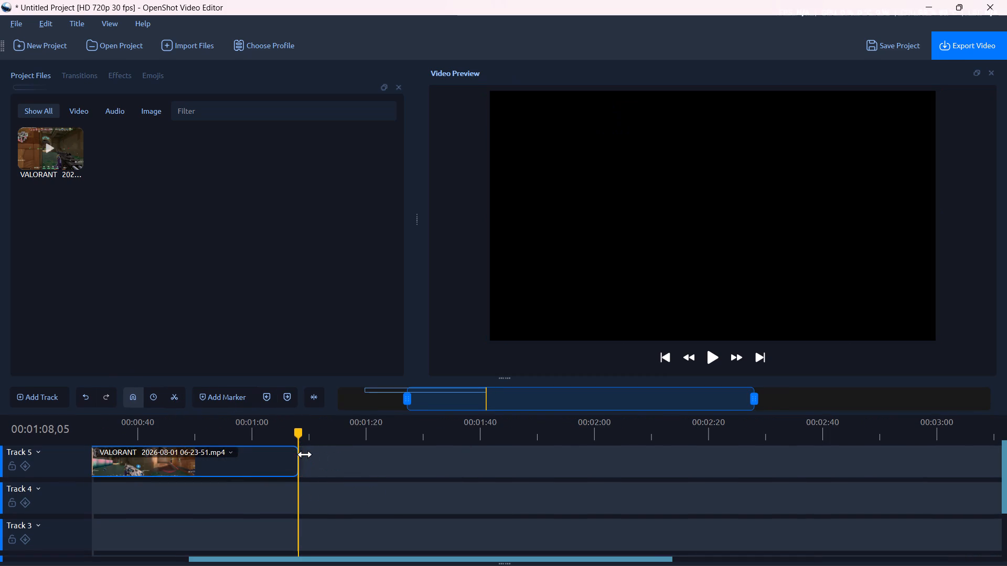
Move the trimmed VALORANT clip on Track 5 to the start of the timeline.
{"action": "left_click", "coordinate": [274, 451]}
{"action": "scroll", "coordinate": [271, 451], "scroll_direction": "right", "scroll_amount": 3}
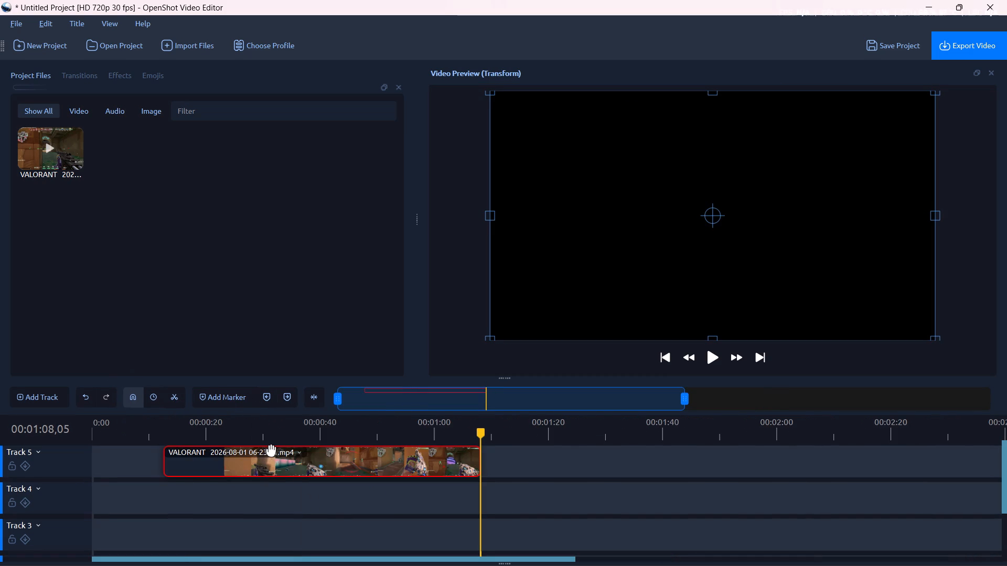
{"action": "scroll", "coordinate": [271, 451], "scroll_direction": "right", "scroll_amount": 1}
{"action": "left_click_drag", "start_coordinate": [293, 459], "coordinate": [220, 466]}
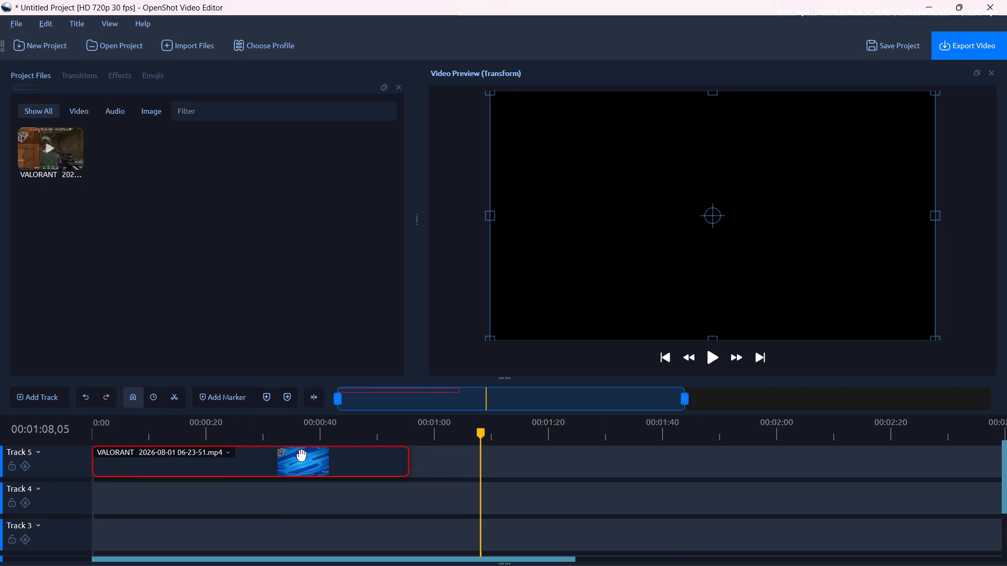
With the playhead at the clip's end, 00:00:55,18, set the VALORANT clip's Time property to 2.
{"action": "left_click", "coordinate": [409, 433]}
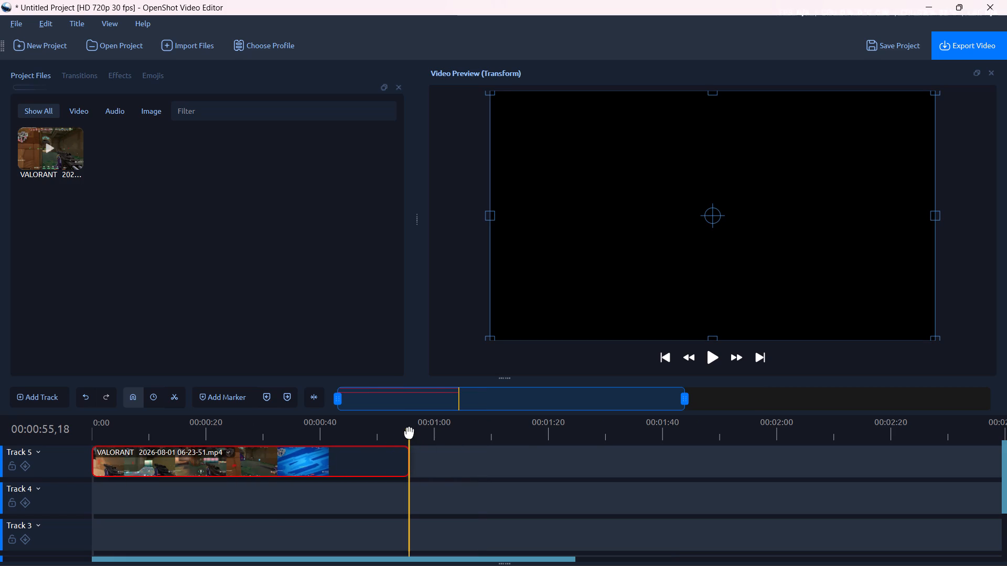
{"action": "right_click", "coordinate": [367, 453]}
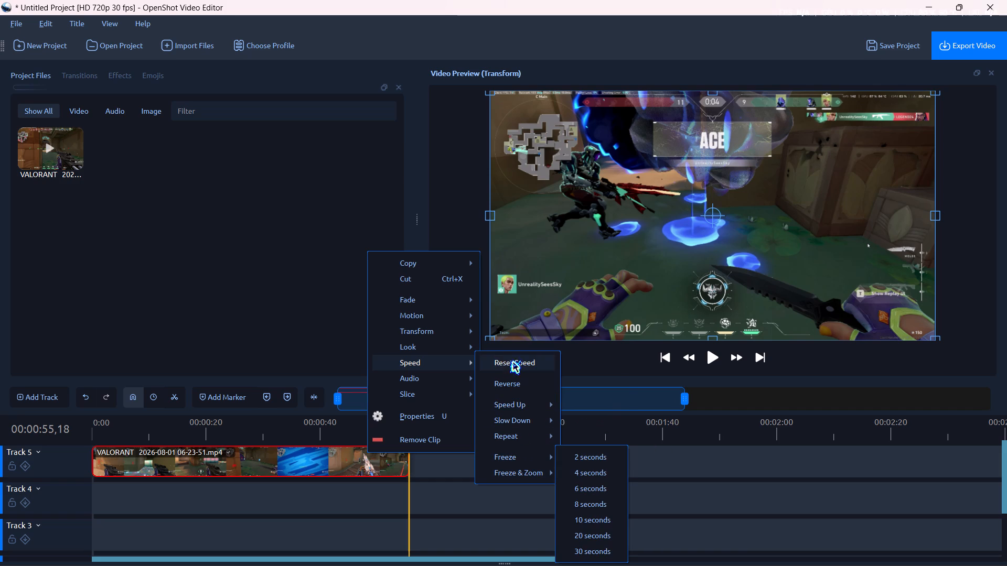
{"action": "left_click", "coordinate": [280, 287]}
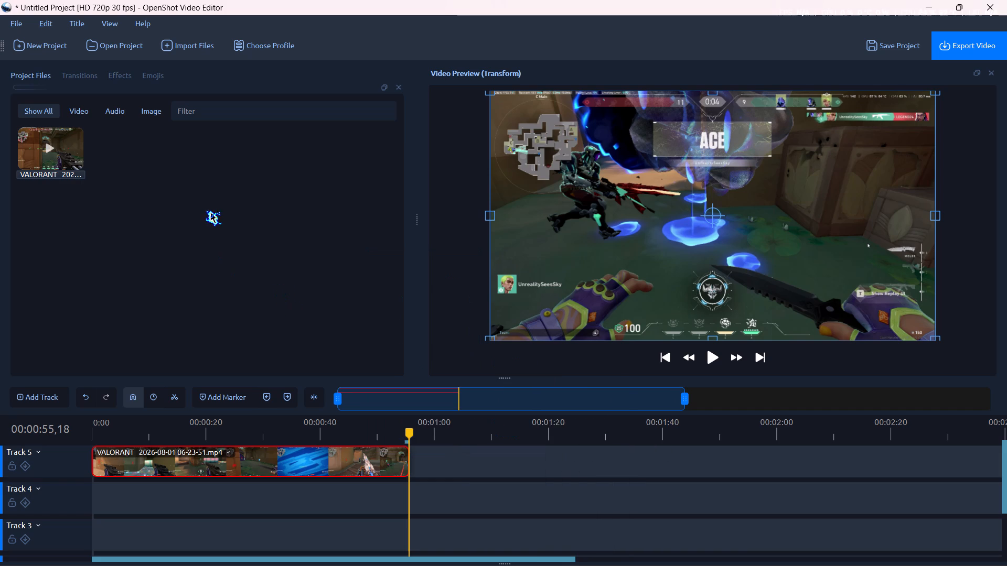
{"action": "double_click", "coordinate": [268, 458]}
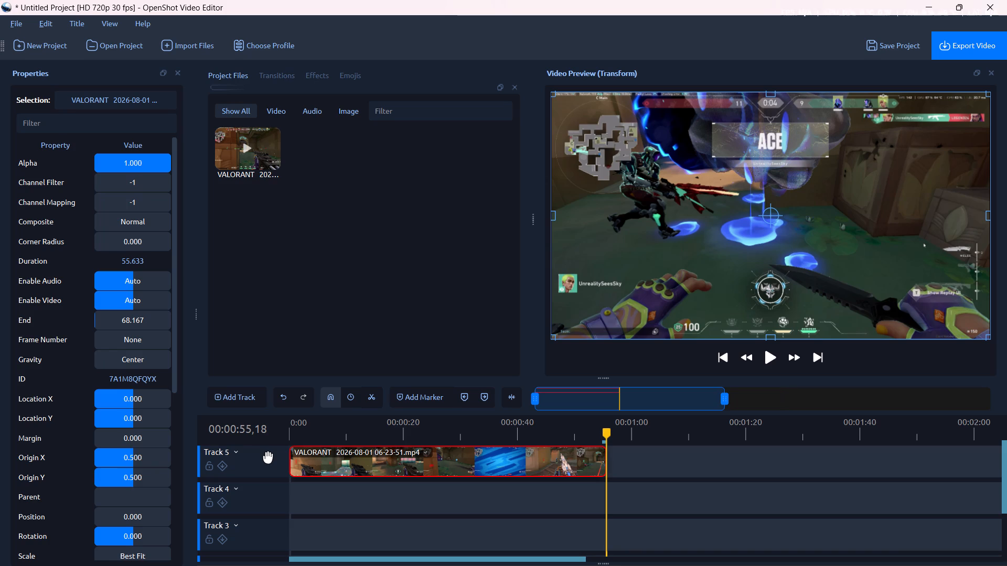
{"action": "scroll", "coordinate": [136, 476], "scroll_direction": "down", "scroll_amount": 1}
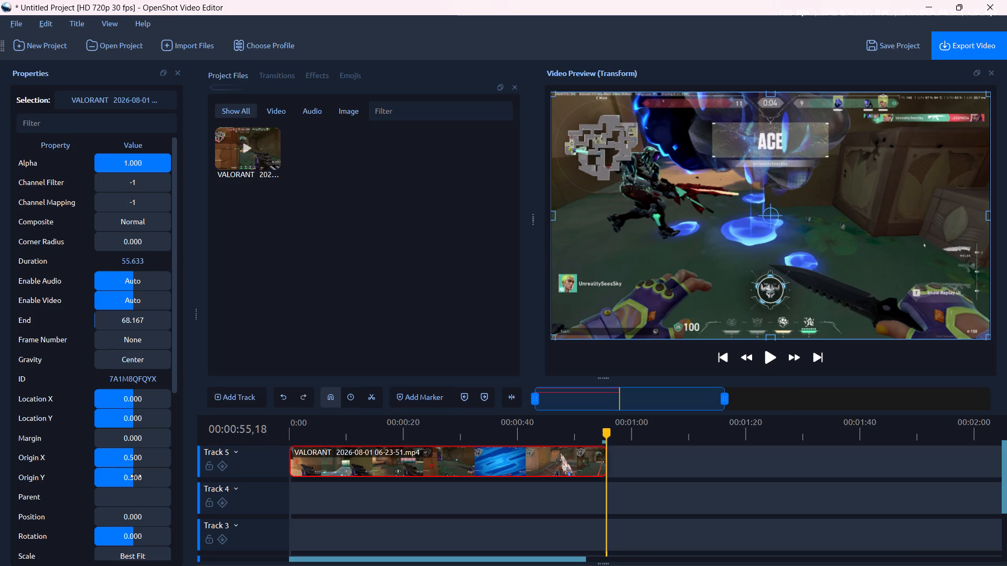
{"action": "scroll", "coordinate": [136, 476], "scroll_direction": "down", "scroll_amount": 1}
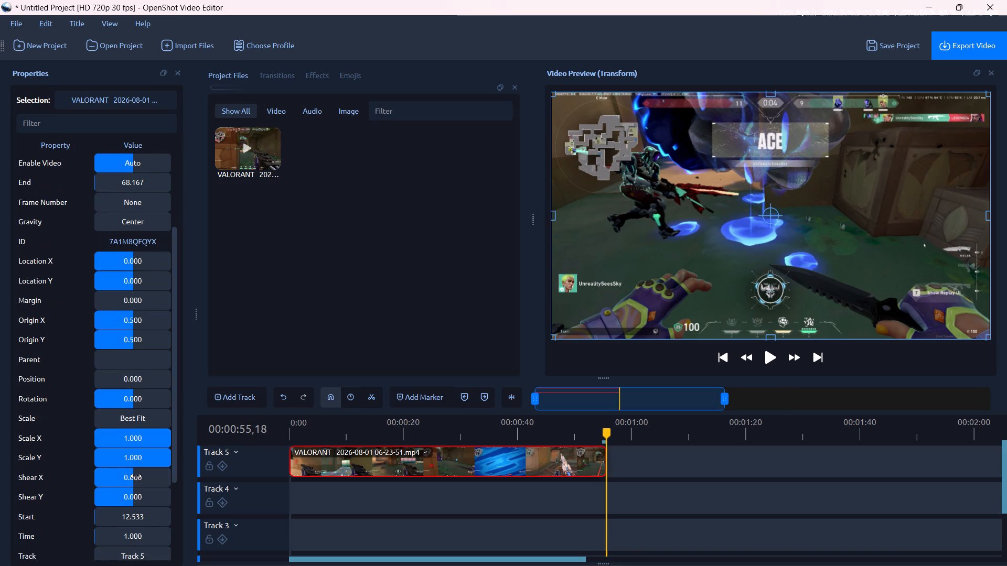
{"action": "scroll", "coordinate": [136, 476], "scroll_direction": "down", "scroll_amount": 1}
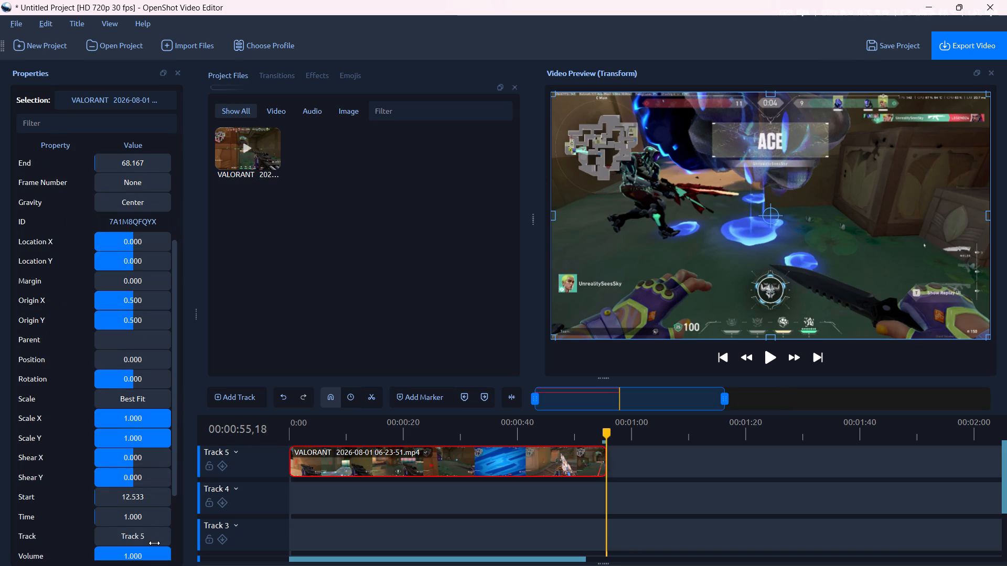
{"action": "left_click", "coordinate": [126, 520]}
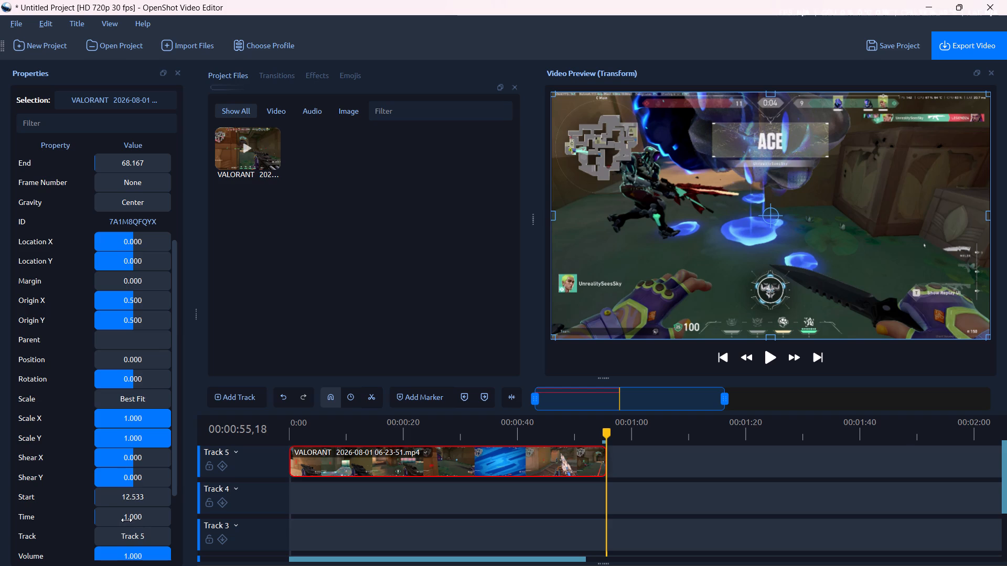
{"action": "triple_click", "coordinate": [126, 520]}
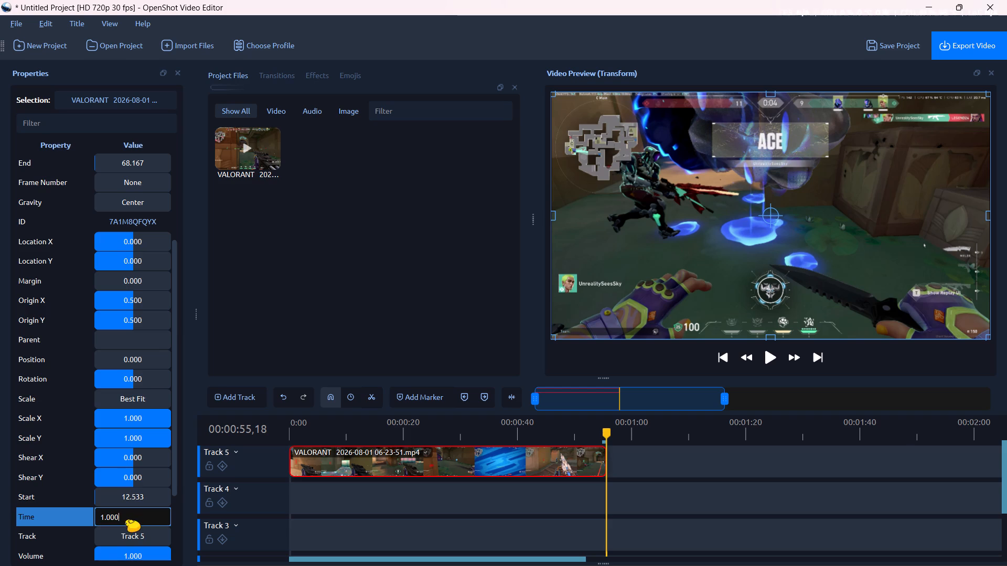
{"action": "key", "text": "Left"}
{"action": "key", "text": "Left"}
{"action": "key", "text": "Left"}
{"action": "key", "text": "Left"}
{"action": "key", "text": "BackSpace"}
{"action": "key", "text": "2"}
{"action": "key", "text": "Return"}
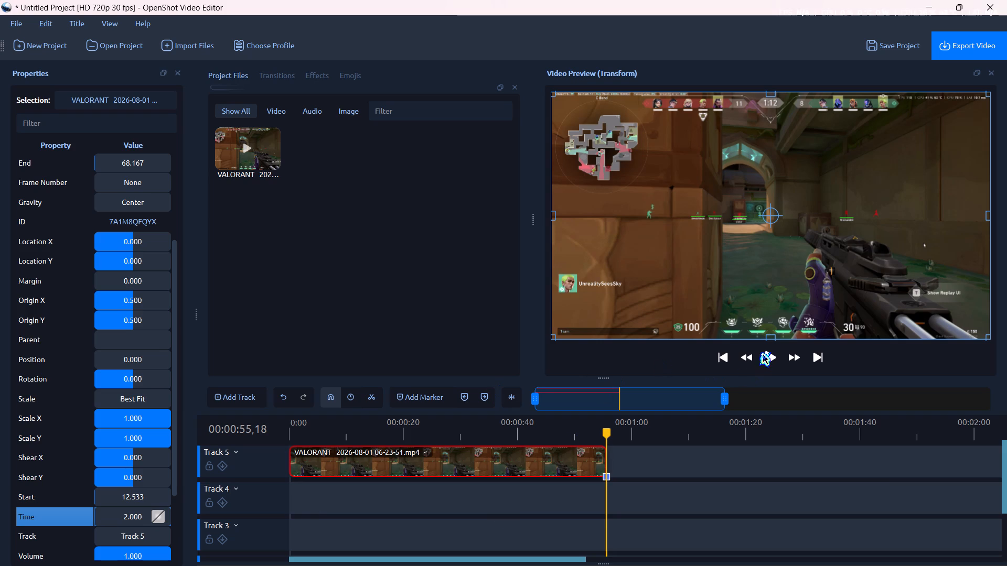
Play the VALORANT clip from about 0:08 to check the effect of the Time change.
{"action": "left_click", "coordinate": [762, 353]}
{"action": "left_click", "coordinate": [769, 364]}
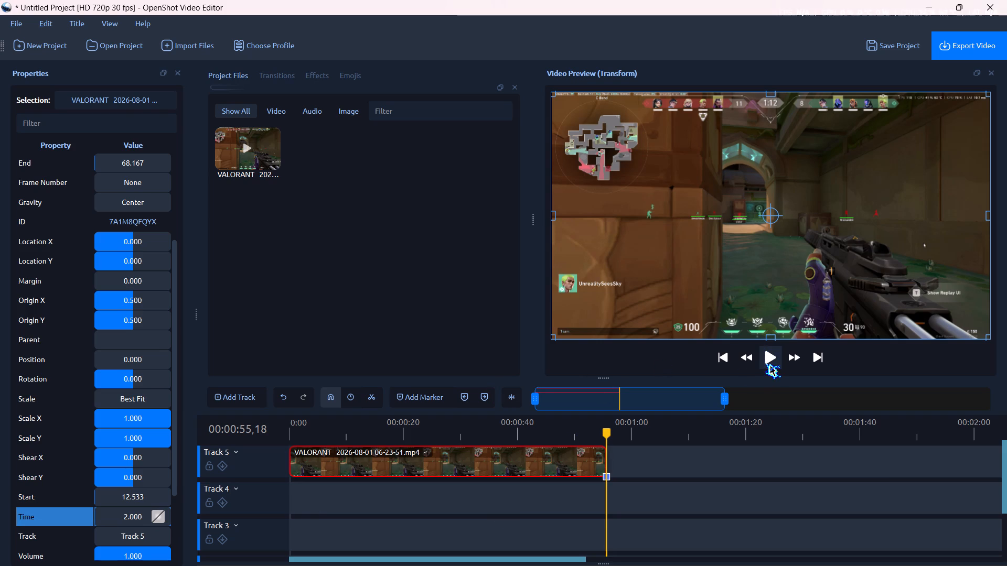
{"action": "left_click", "coordinate": [769, 364]}
{"action": "left_click", "coordinate": [338, 435]}
{"action": "left_click", "coordinate": [774, 363]}
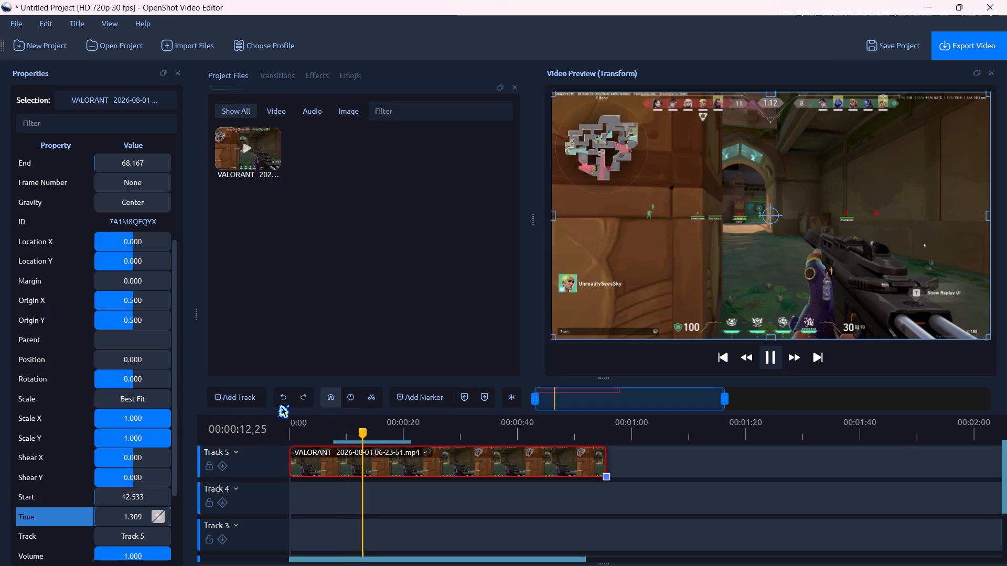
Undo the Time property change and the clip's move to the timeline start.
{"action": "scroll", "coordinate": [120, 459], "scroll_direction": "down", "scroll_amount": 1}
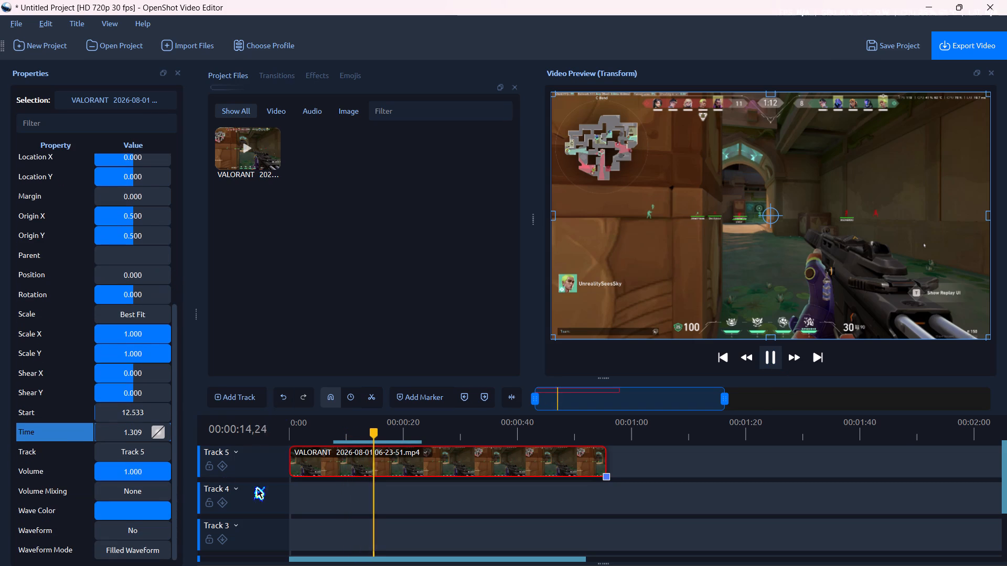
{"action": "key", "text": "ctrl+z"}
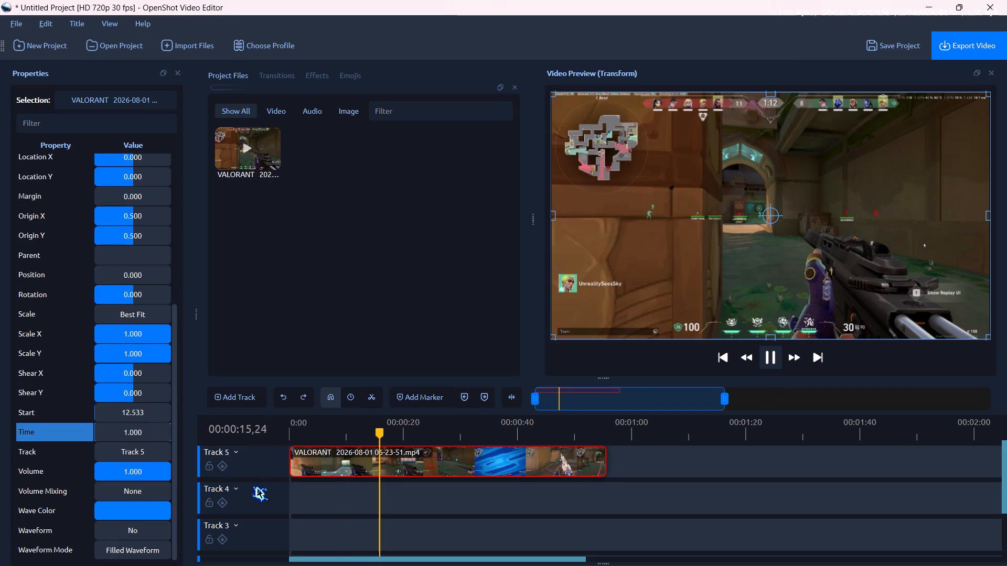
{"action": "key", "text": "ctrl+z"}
Move the VALORANT clip on Track 5 back to the start of the timeline and pause playback.
{"action": "left_click_drag", "start_coordinate": [437, 458], "coordinate": [375, 464]}
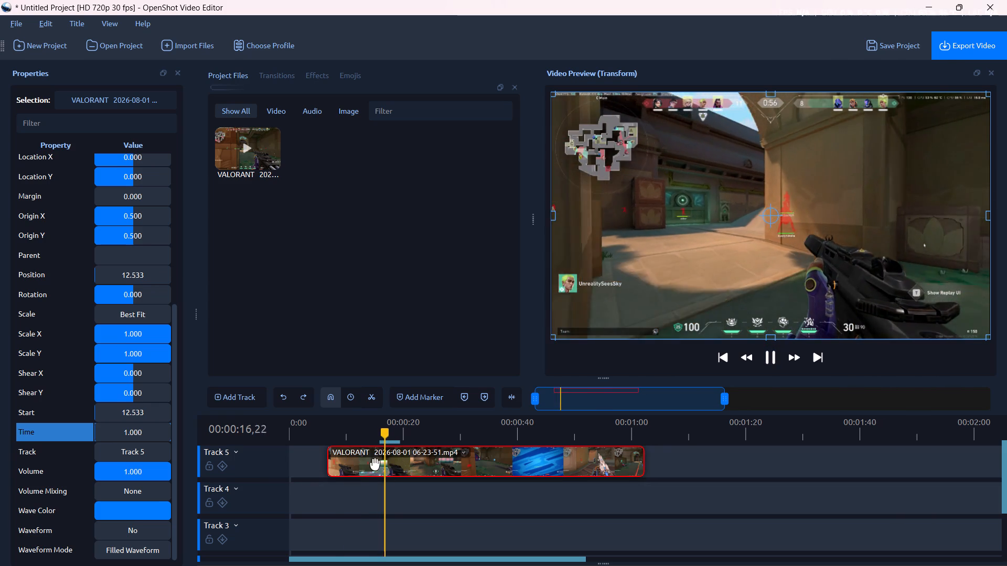
{"action": "left_click_drag", "start_coordinate": [375, 464], "coordinate": [347, 460]}
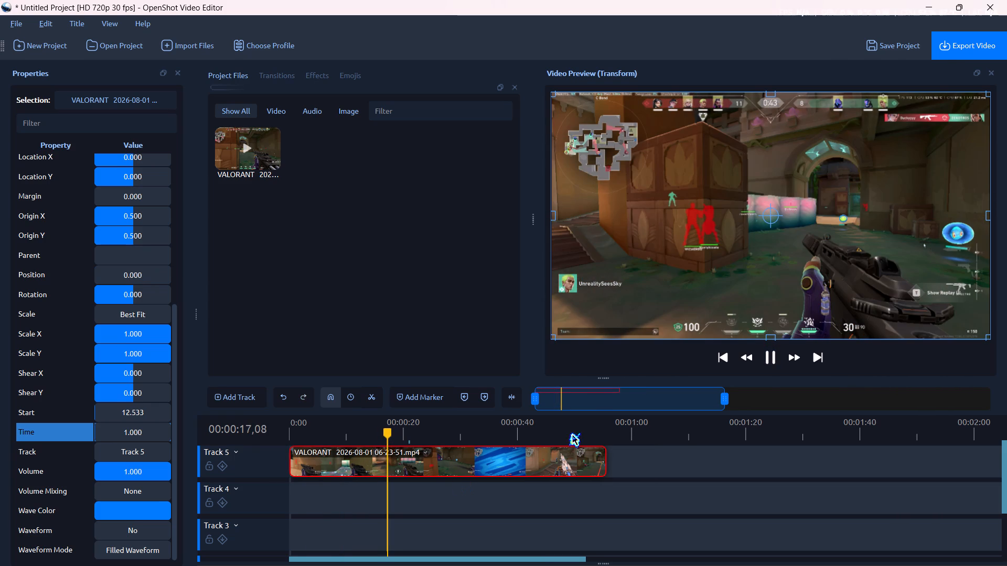
{"action": "left_click", "coordinate": [764, 355]}
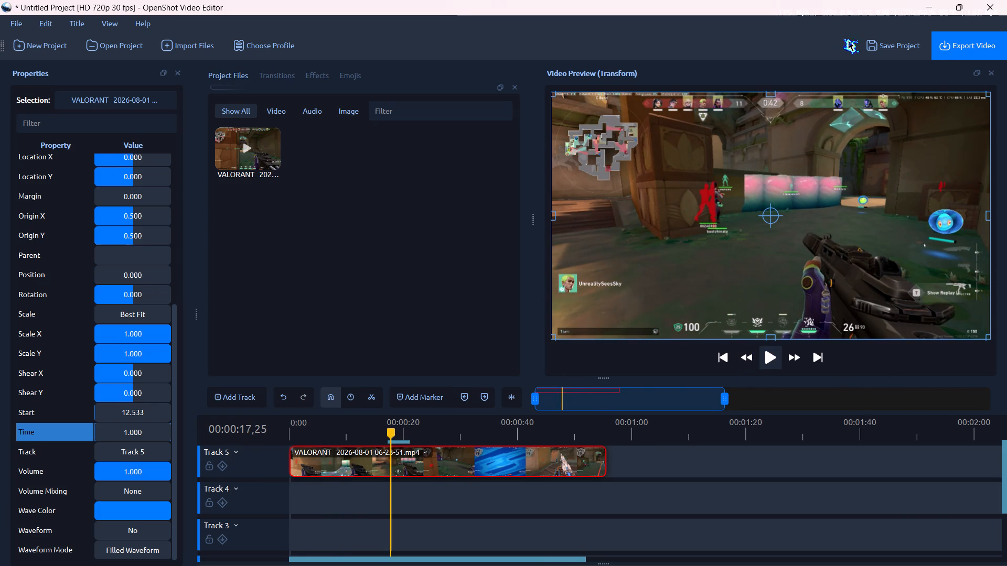
Look through the Captures folder and its edit subfolder for video files to import, then close the import dialog.
{"action": "left_click", "coordinate": [176, 51]}
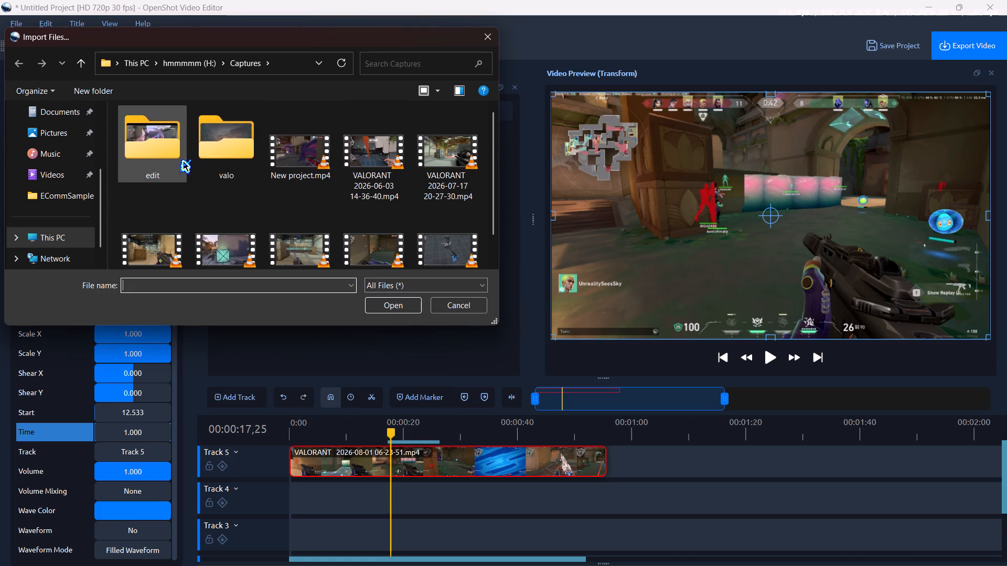
{"action": "double_click", "coordinate": [183, 160]}
{"action": "scroll", "coordinate": [304, 205], "scroll_direction": "down", "scroll_amount": 1}
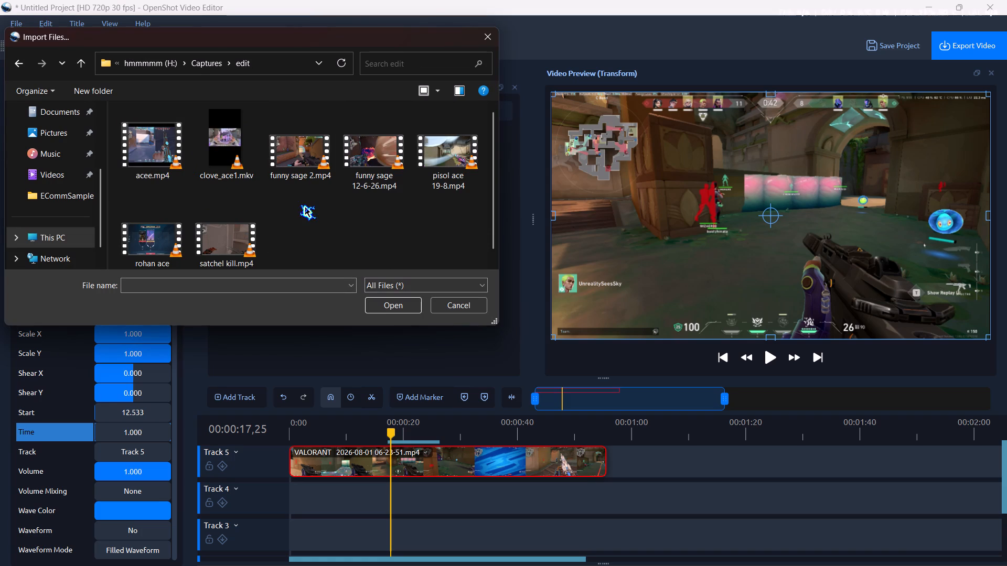
{"action": "scroll", "coordinate": [304, 205], "scroll_direction": "down", "scroll_amount": 1}
{"action": "scroll", "coordinate": [269, 236], "scroll_direction": "right", "scroll_amount": 9}
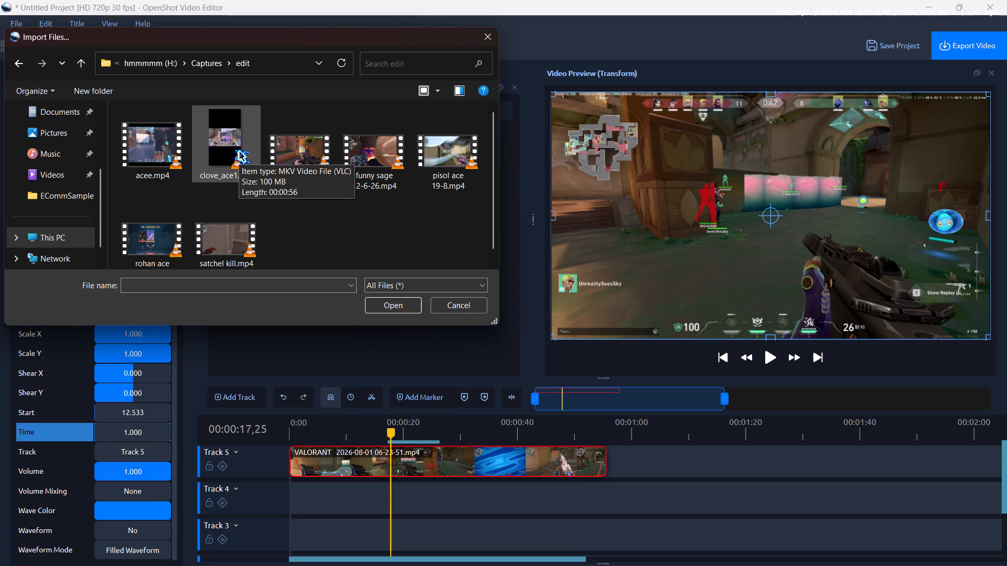
{"action": "left_click", "coordinate": [20, 71]}
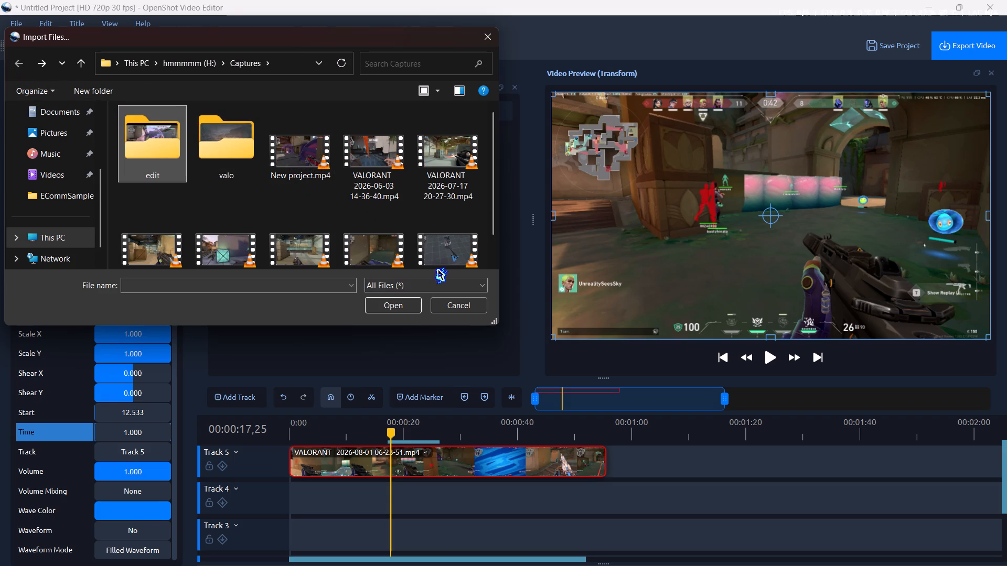
{"action": "scroll", "coordinate": [437, 268], "scroll_direction": "down", "scroll_amount": 3}
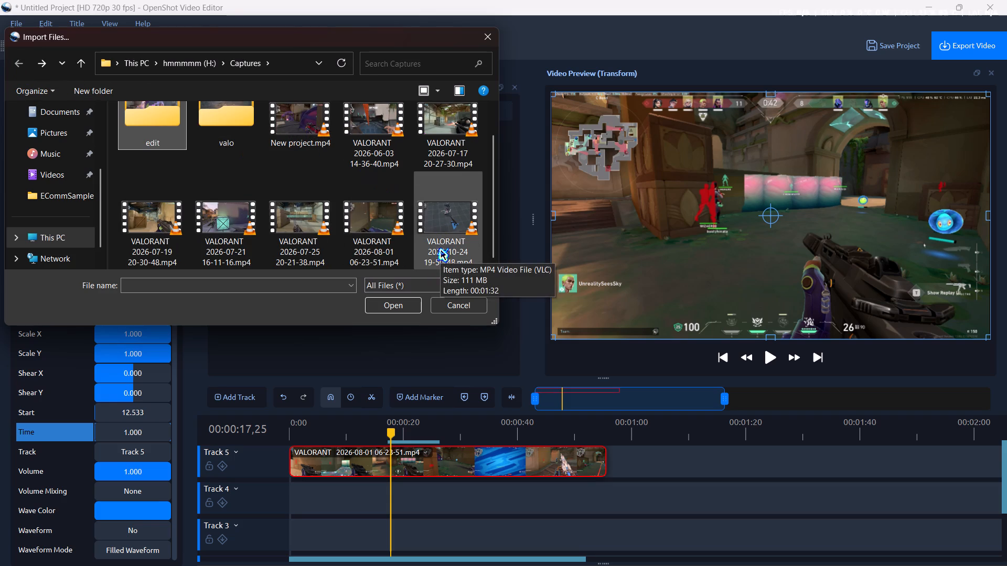
{"action": "scroll", "coordinate": [440, 248], "scroll_direction": "down", "scroll_amount": 1}
{"action": "left_click", "coordinate": [483, 34]}
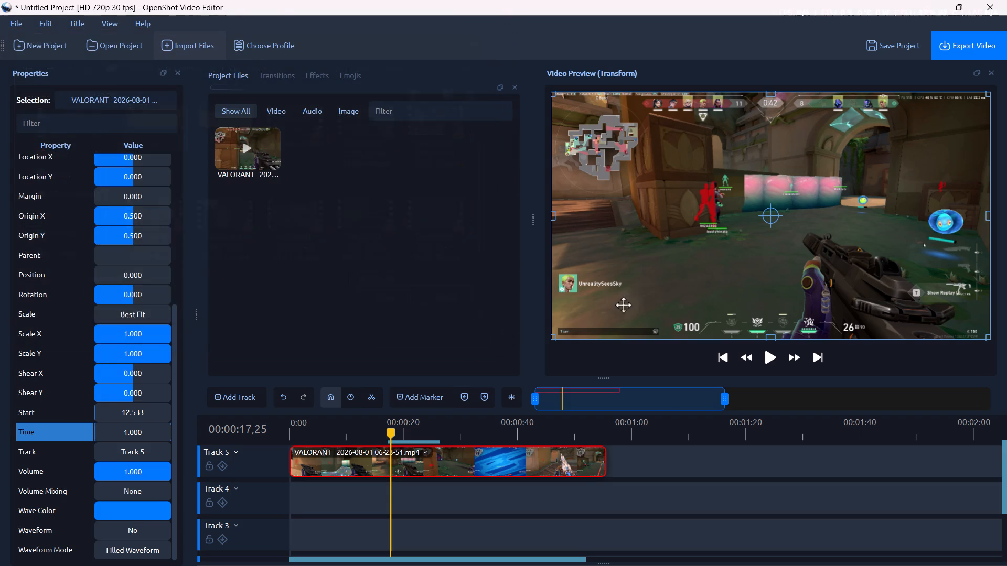
Move the playhead to about 0:55 to check the final frames of the VALORANT clip.
{"action": "left_click", "coordinate": [604, 425]}
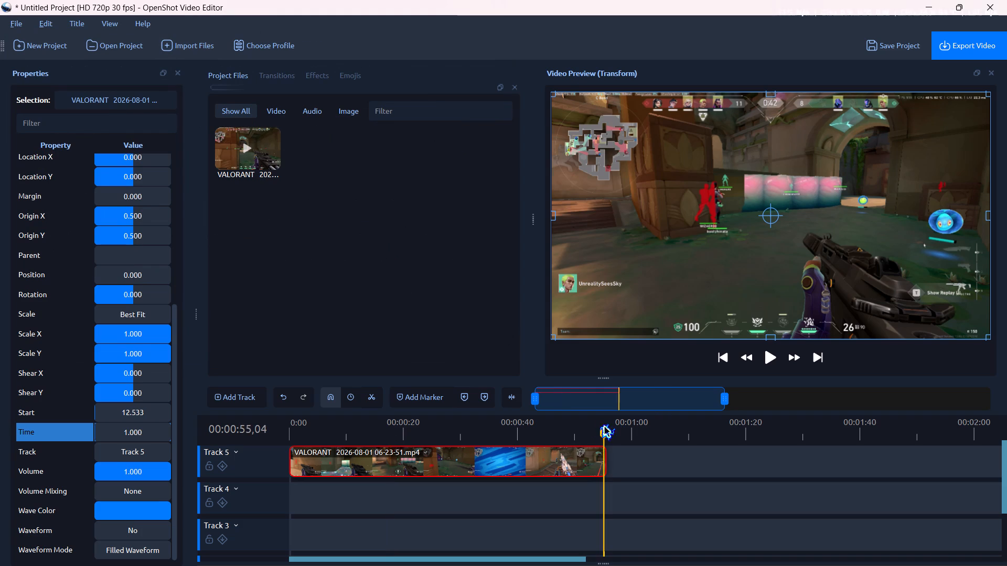
{"action": "left_click", "coordinate": [604, 425]}
Open the video export settings and set the video profile to FHD 1080p 60 fps (1920x1080).
{"action": "left_click", "coordinate": [946, 53]}
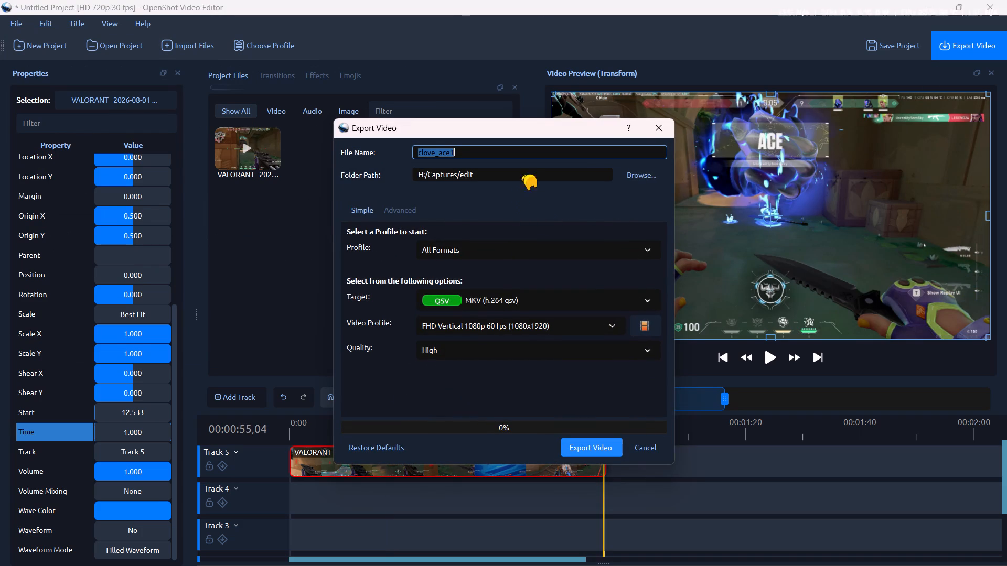
{"action": "left_click", "coordinate": [649, 332]}
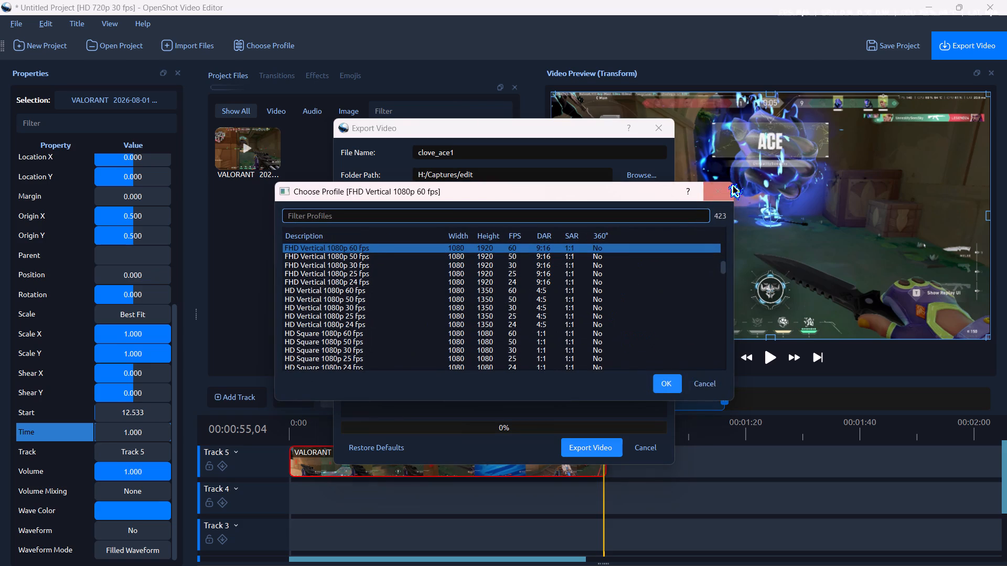
{"action": "left_click", "coordinate": [731, 188]}
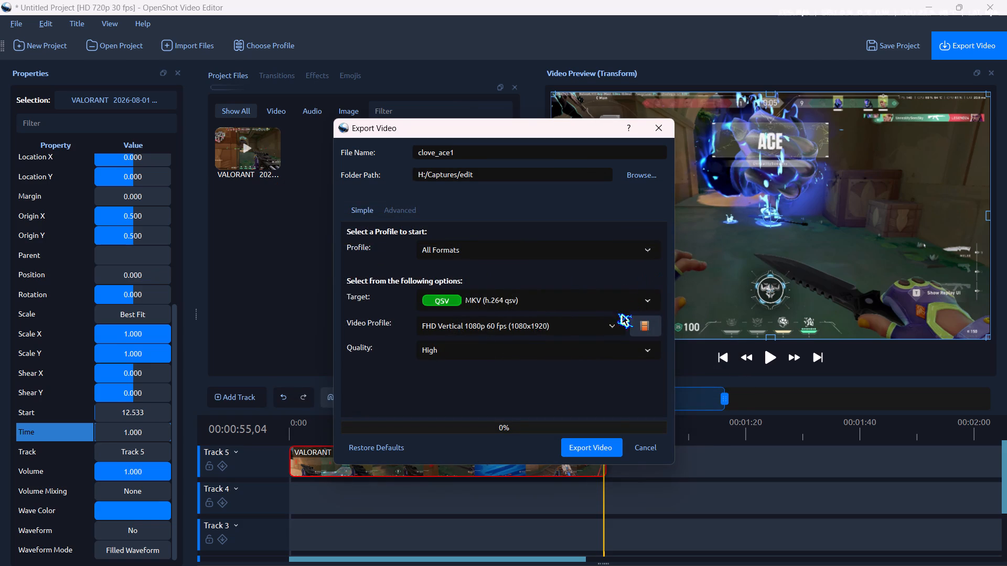
{"action": "left_click", "coordinate": [613, 318]}
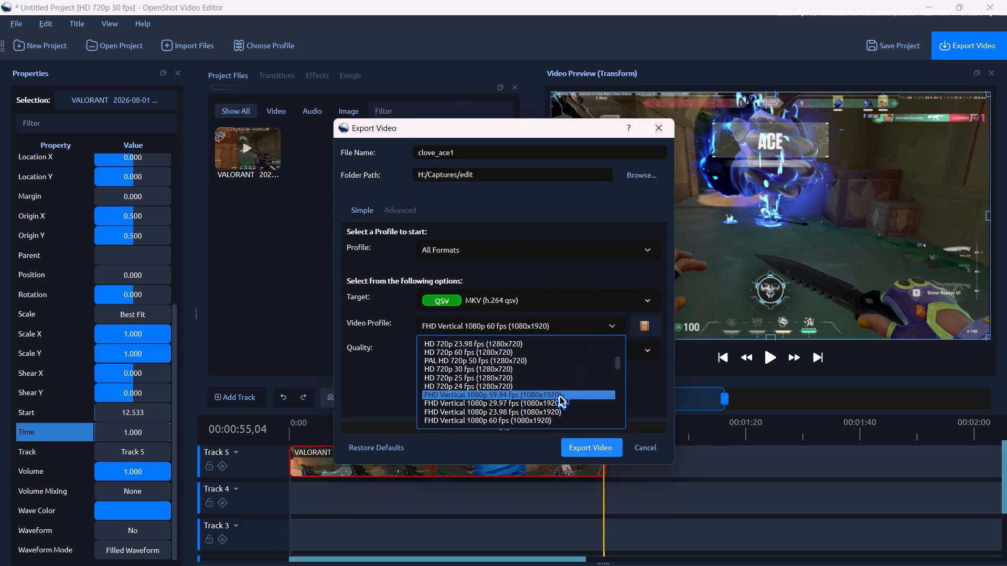
{"action": "scroll", "coordinate": [559, 395], "scroll_direction": "down", "scroll_amount": 2}
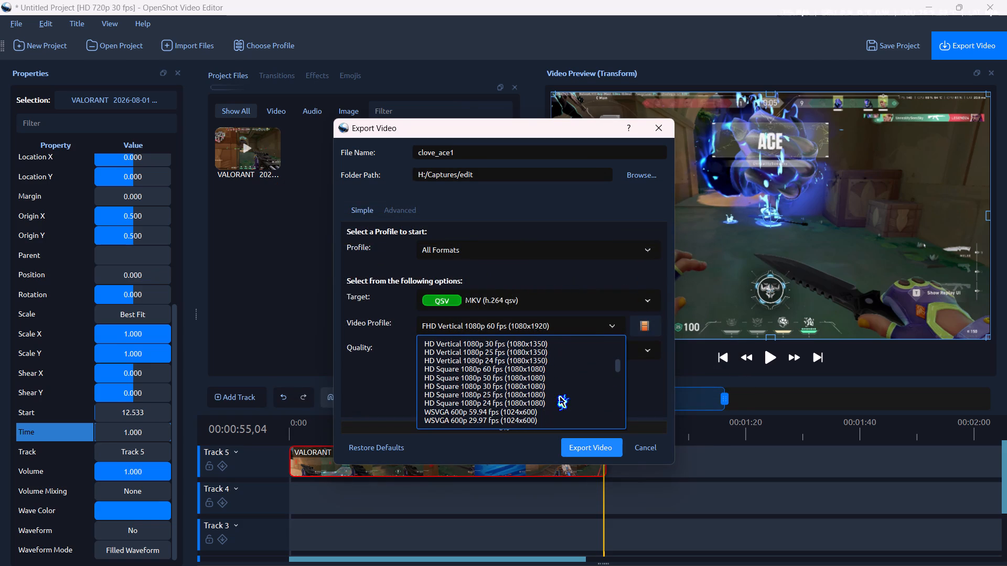
{"action": "scroll", "coordinate": [559, 395], "scroll_direction": "down", "scroll_amount": 4}
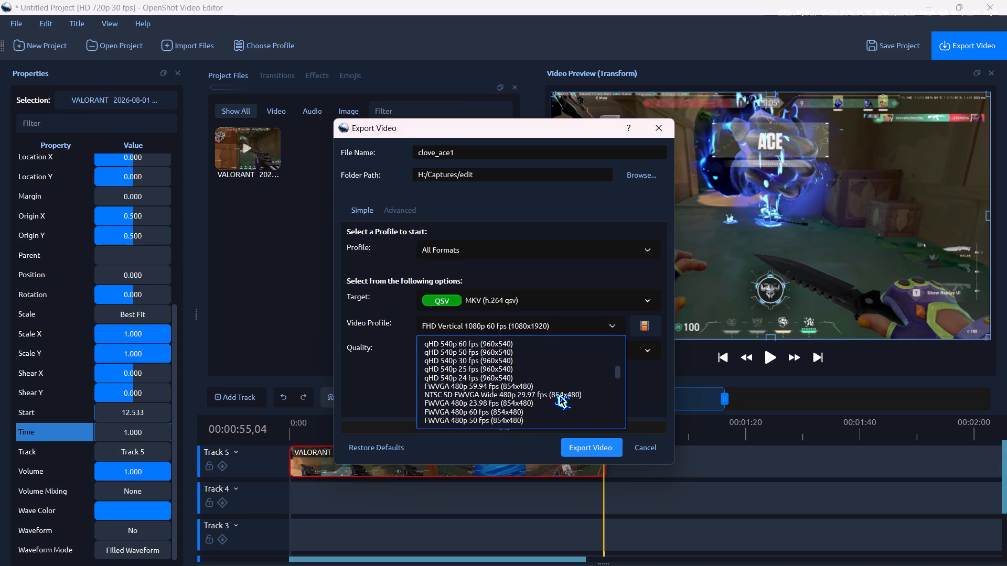
{"action": "scroll", "coordinate": [559, 395], "scroll_direction": "down", "scroll_amount": 4}
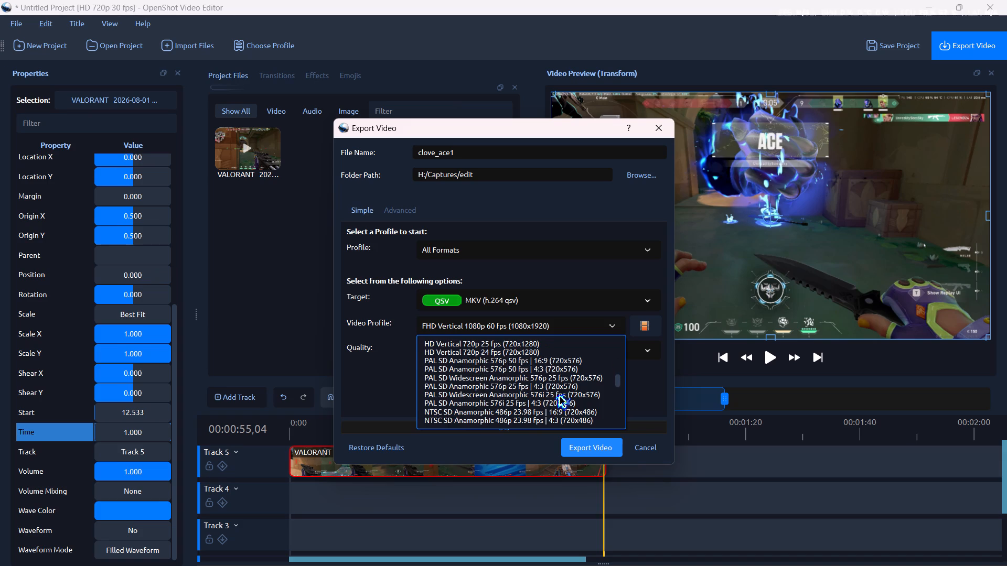
{"action": "scroll", "coordinate": [559, 395], "scroll_direction": "down", "scroll_amount": 6}
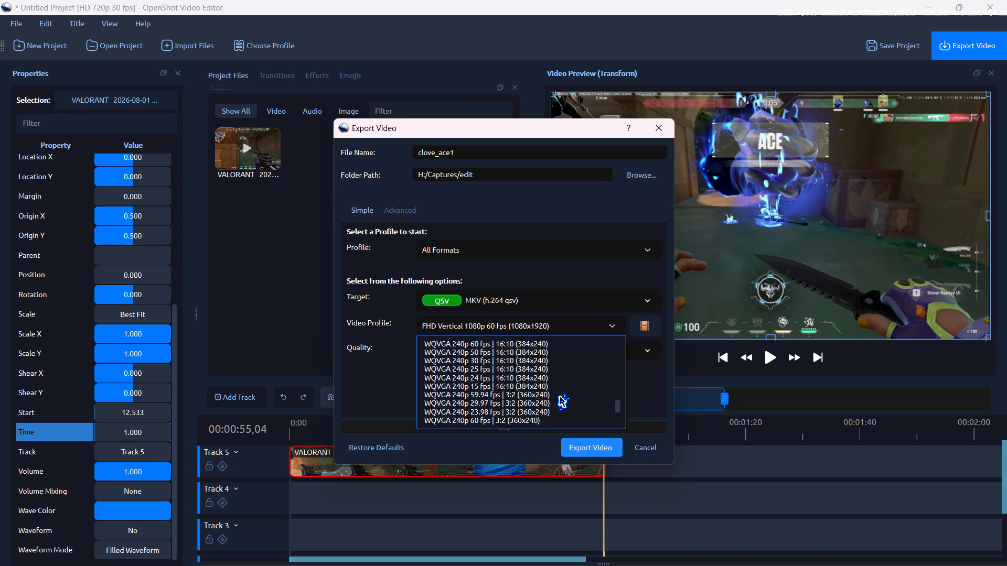
{"action": "scroll", "coordinate": [559, 395], "scroll_direction": "down", "scroll_amount": 10}
{"action": "scroll", "coordinate": [559, 395], "scroll_direction": "up", "scroll_amount": 2}
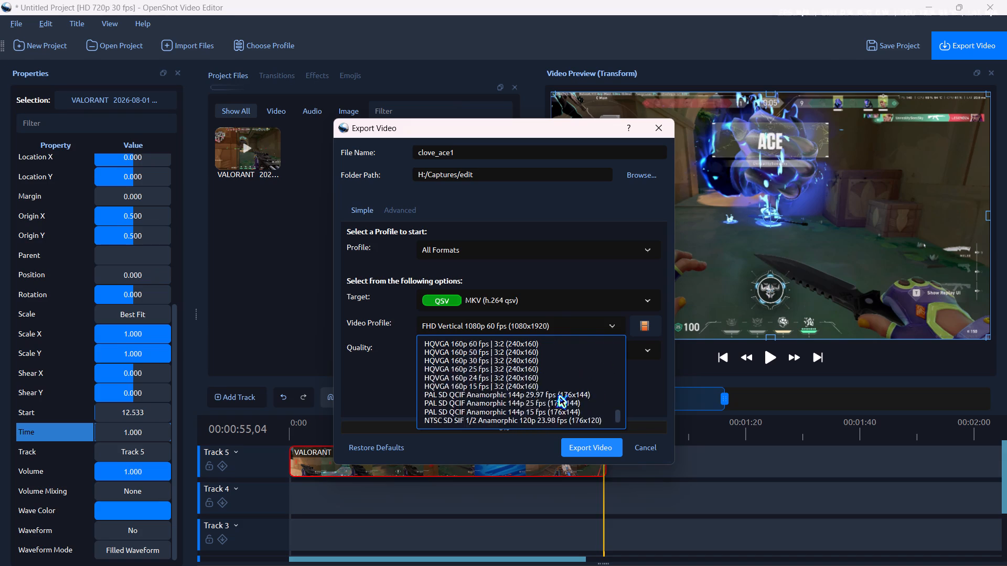
{"action": "scroll", "coordinate": [559, 395], "scroll_direction": "up", "scroll_amount": 20}
{"action": "scroll", "coordinate": [559, 395], "scroll_direction": "up", "scroll_amount": 2}
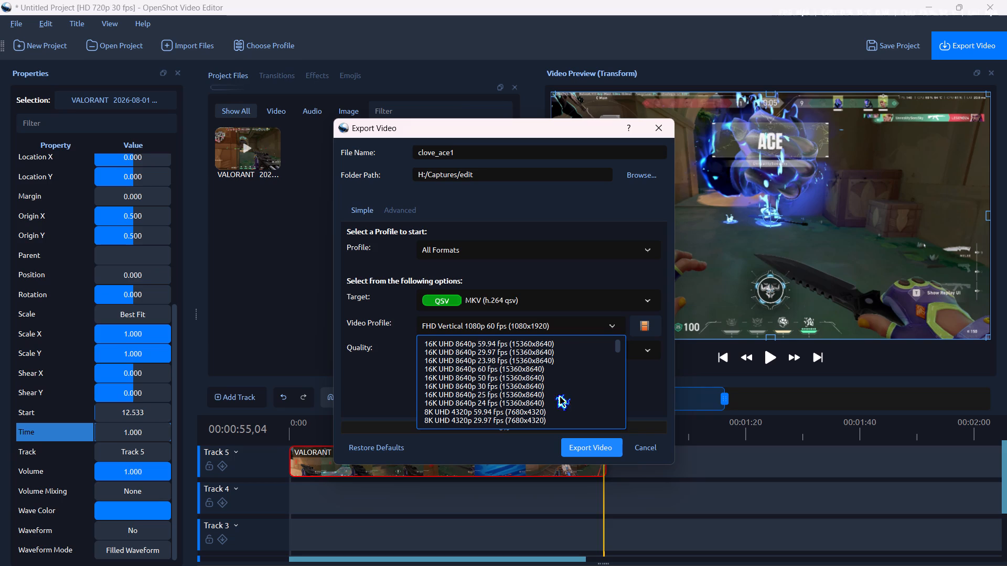
{"action": "scroll", "coordinate": [511, 373], "scroll_direction": "up", "scroll_amount": 1}
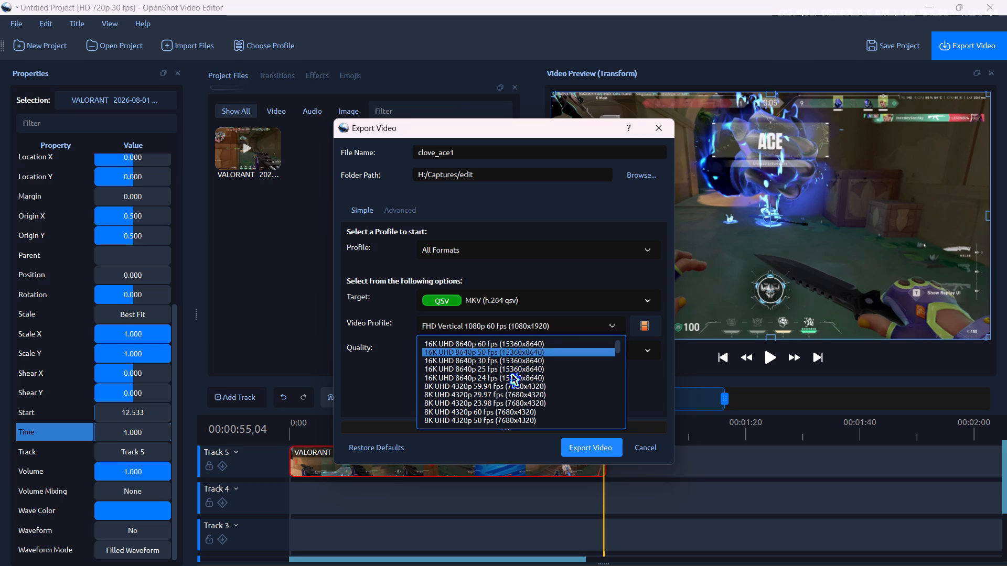
{"action": "scroll", "coordinate": [511, 373], "scroll_direction": "up", "scroll_amount": 1}
{"action": "scroll", "coordinate": [517, 371], "scroll_direction": "down", "scroll_amount": 1}
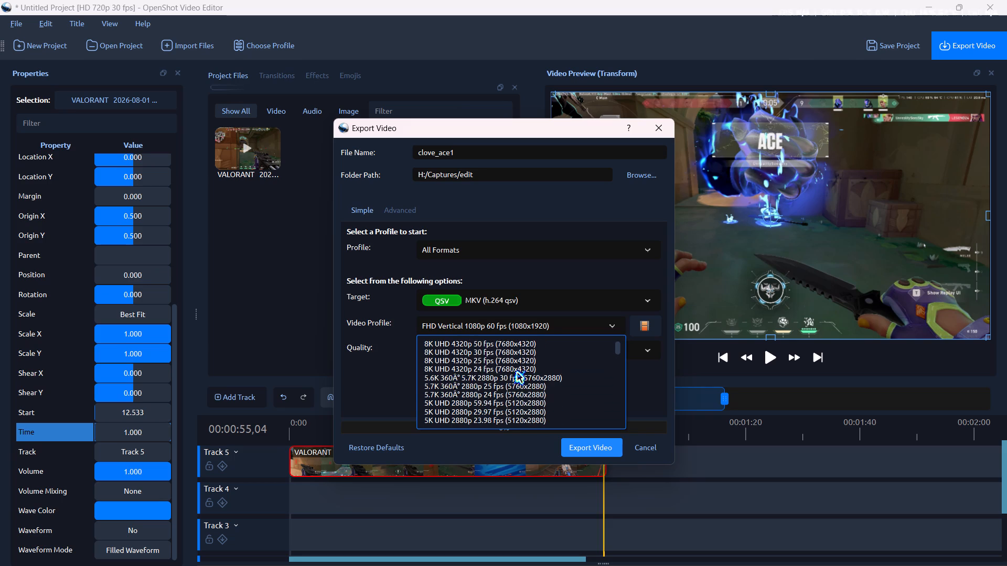
{"action": "scroll", "coordinate": [517, 371], "scroll_direction": "down", "scroll_amount": 2}
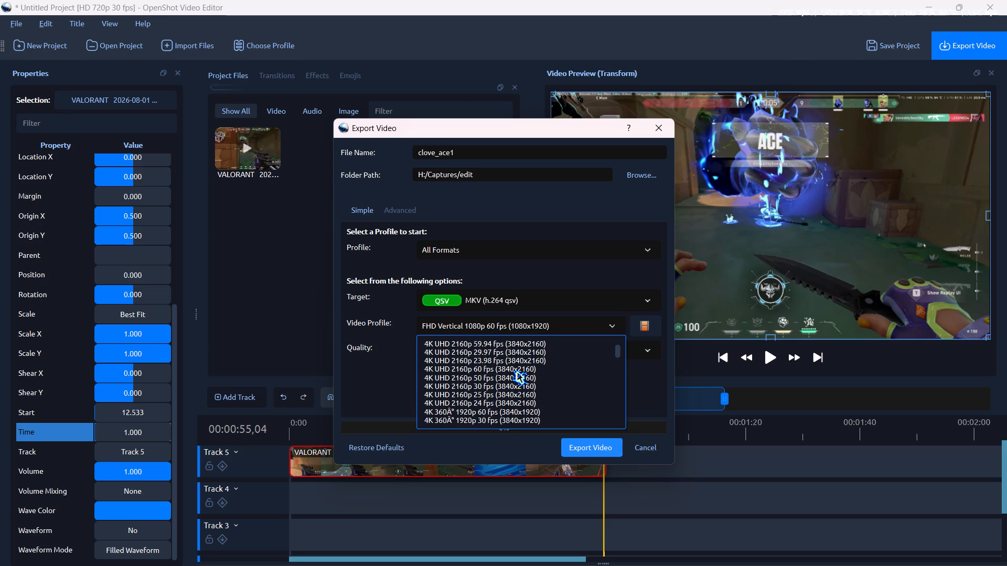
{"action": "scroll", "coordinate": [517, 371], "scroll_direction": "down", "scroll_amount": 1}
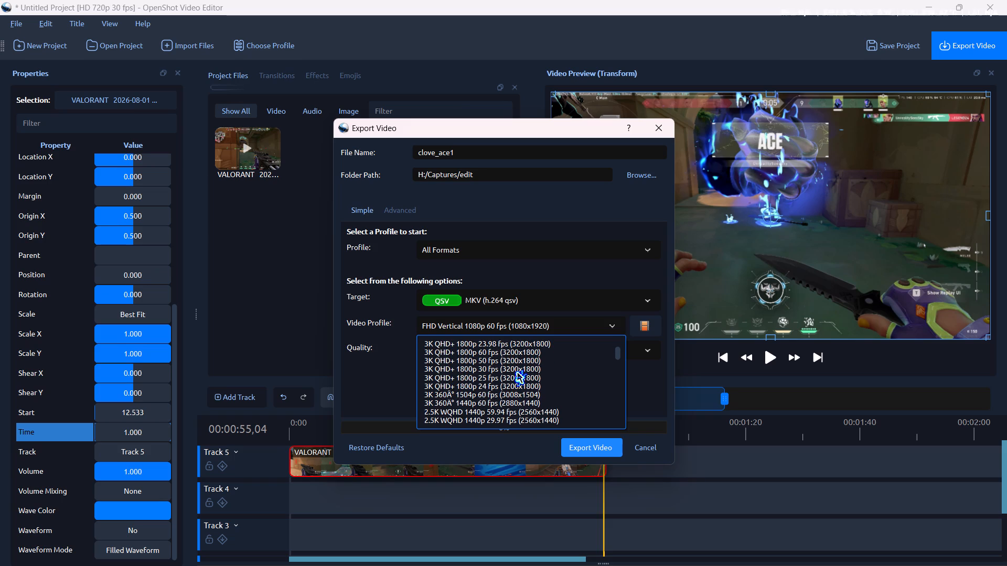
{"action": "scroll", "coordinate": [517, 371], "scroll_direction": "down", "scroll_amount": 3}
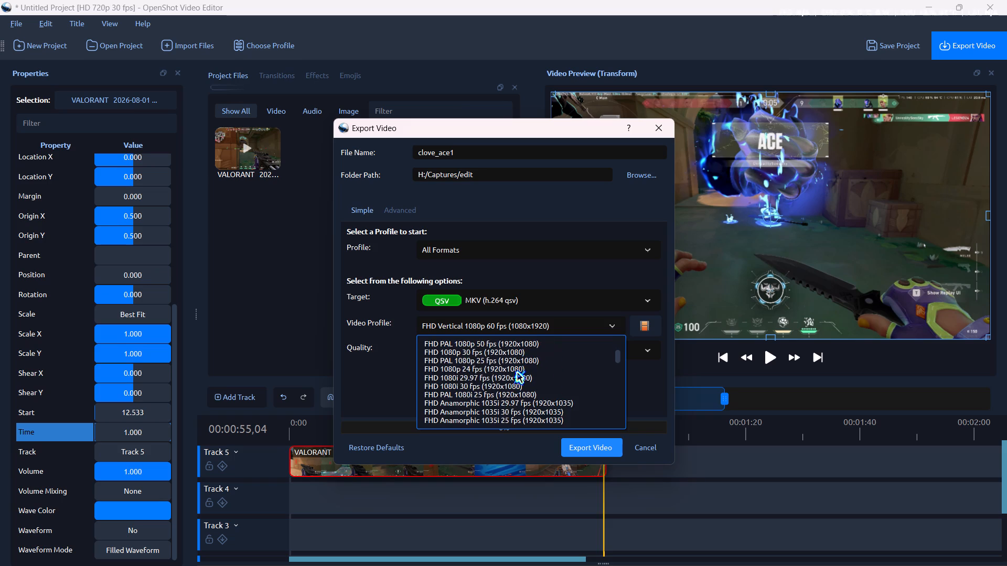
{"action": "scroll", "coordinate": [517, 371], "scroll_direction": "down", "scroll_amount": 2}
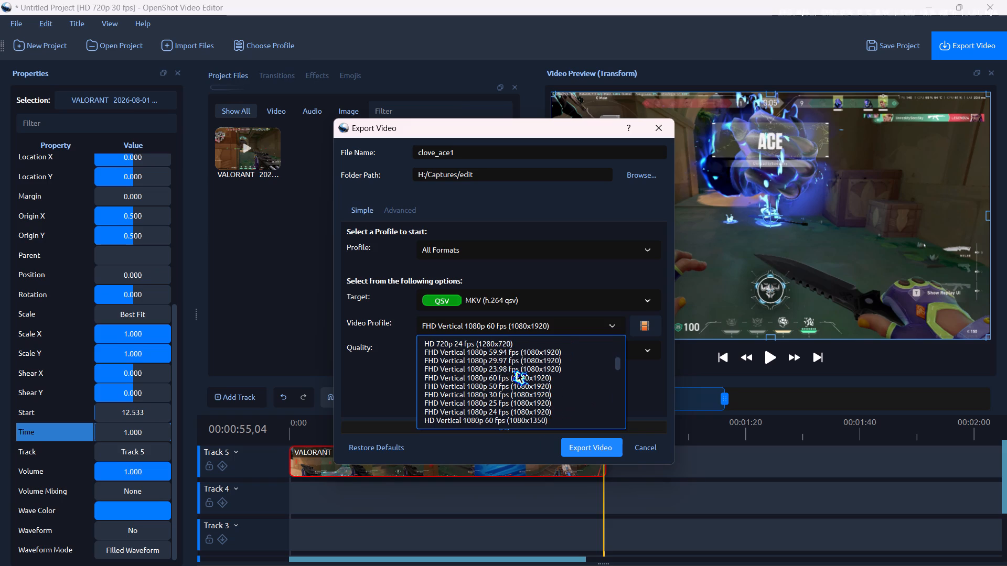
{"action": "scroll", "coordinate": [517, 371], "scroll_direction": "down", "scroll_amount": 1}
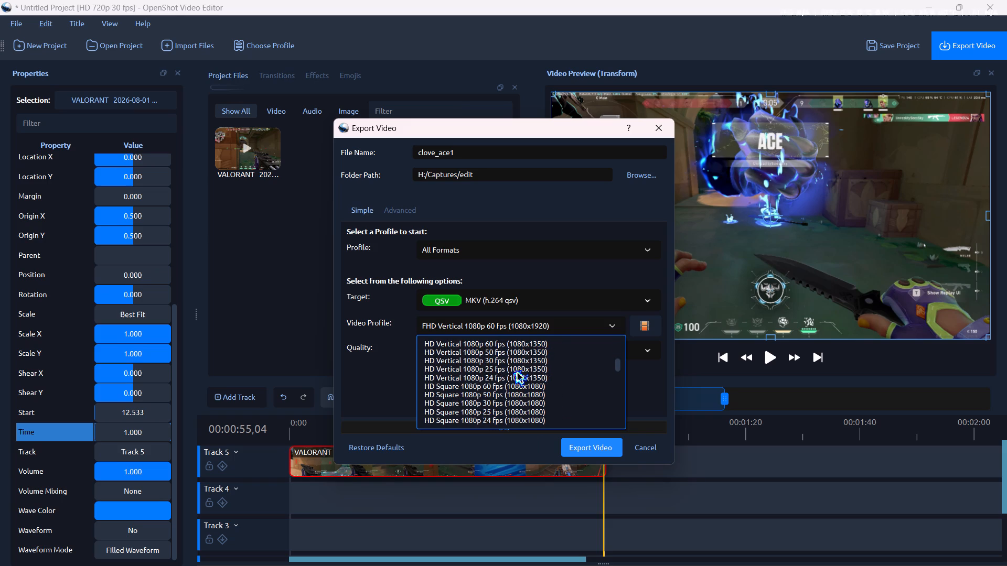
{"action": "scroll", "coordinate": [517, 371], "scroll_direction": "down", "scroll_amount": 1}
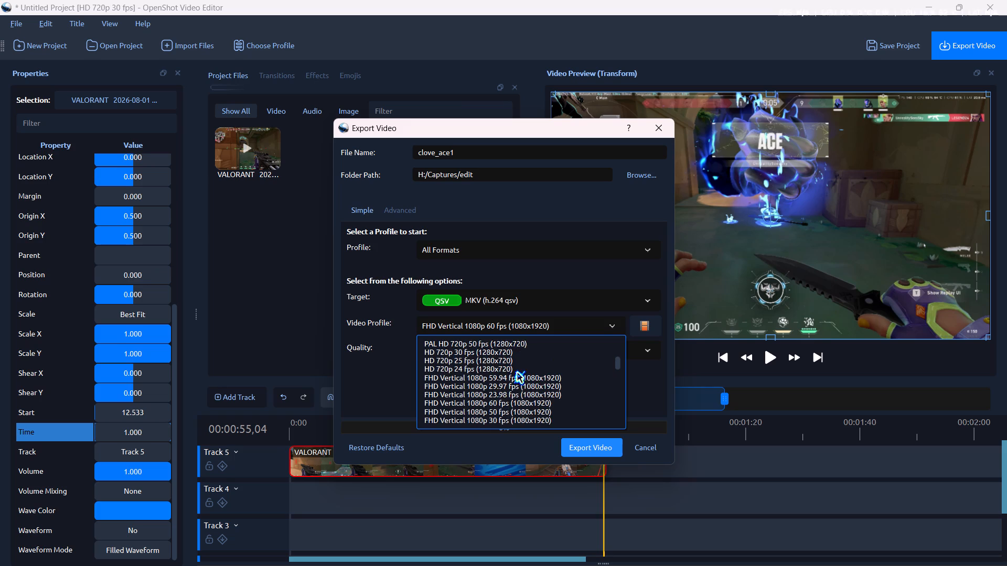
{"action": "scroll", "coordinate": [517, 371], "scroll_direction": "up", "scroll_amount": 3}
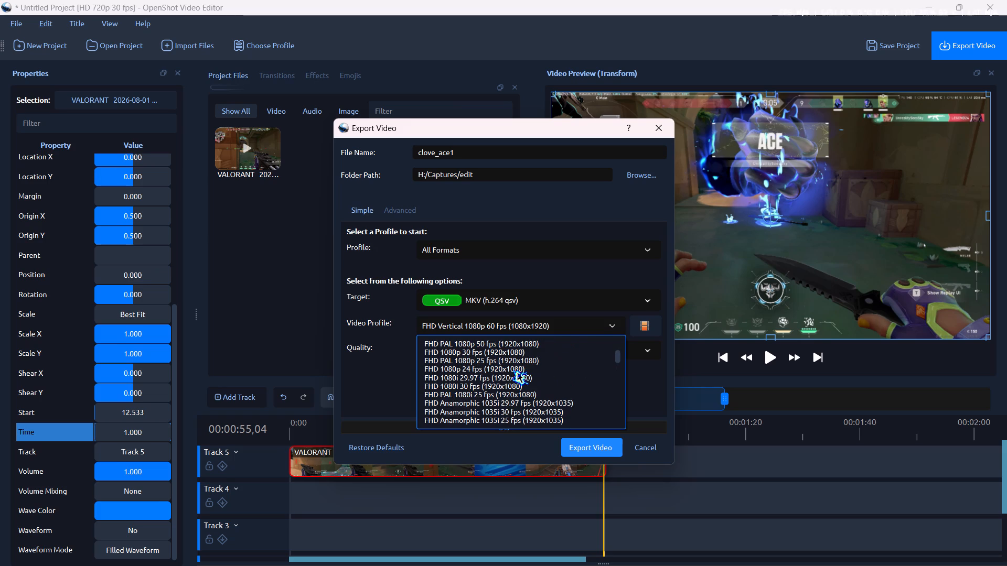
{"action": "scroll", "coordinate": [503, 371], "scroll_direction": "up", "scroll_amount": 1}
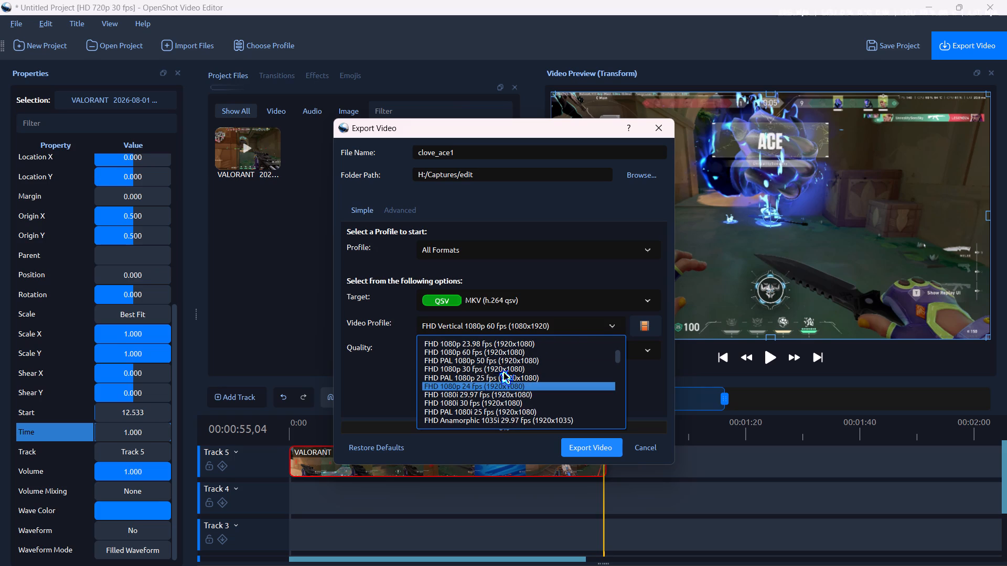
{"action": "scroll", "coordinate": [503, 371], "scroll_direction": "up", "scroll_amount": 1}
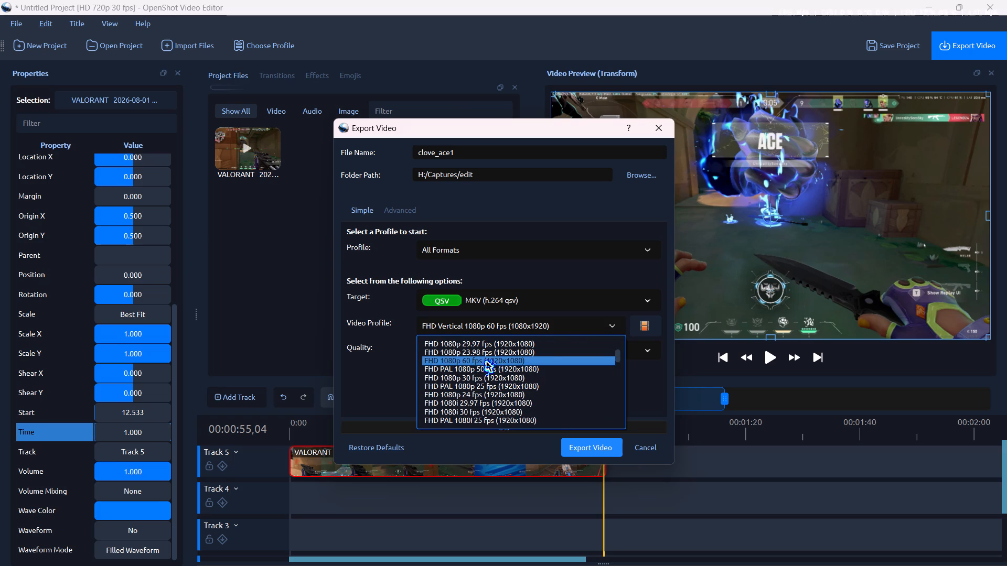
{"action": "left_click", "coordinate": [486, 360]}
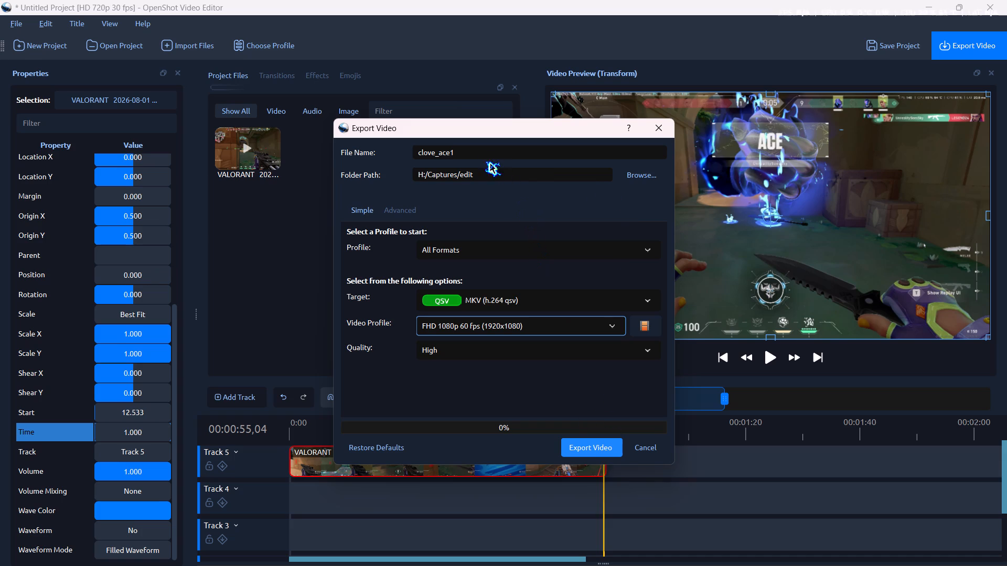
Name the export file "gekko ace" and start exporting the video.
{"action": "left_click_drag", "start_coordinate": [485, 154], "coordinate": [336, 158]}
{"action": "type", "text": "gekko ace"}
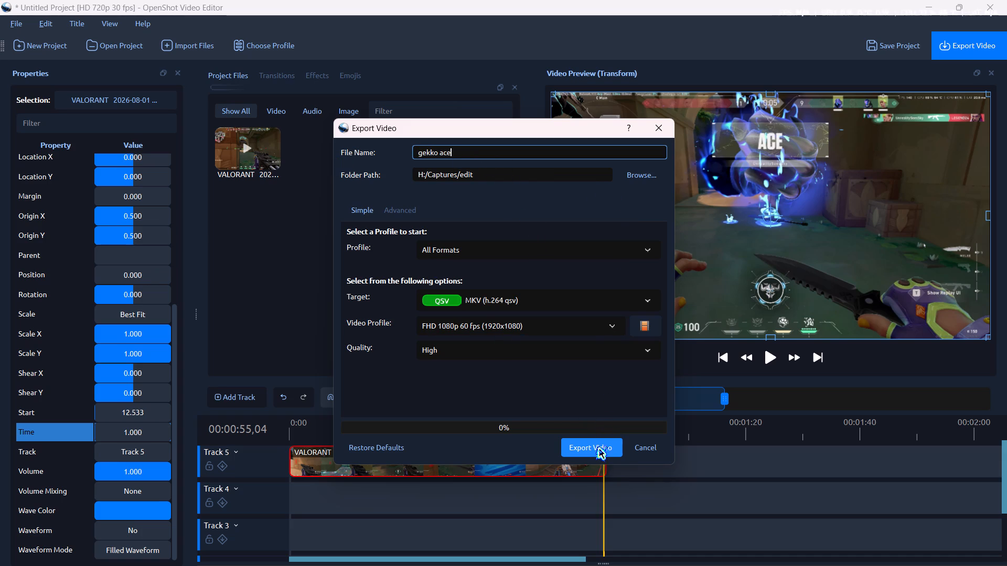
{"action": "left_click", "coordinate": [597, 450]}
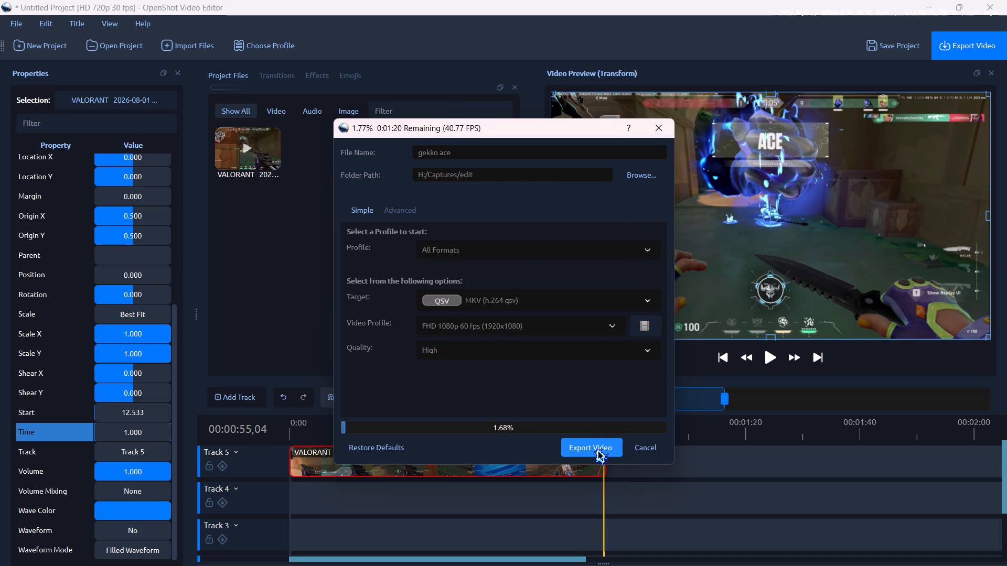